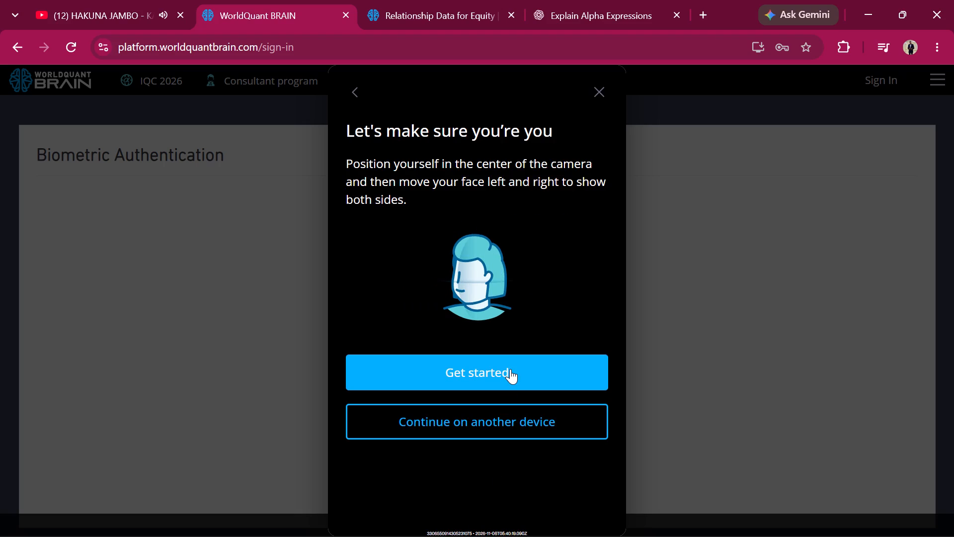
Start the camera-based face verification on this device for the WorldQuant BRAIN sign-in.
click(510, 369)
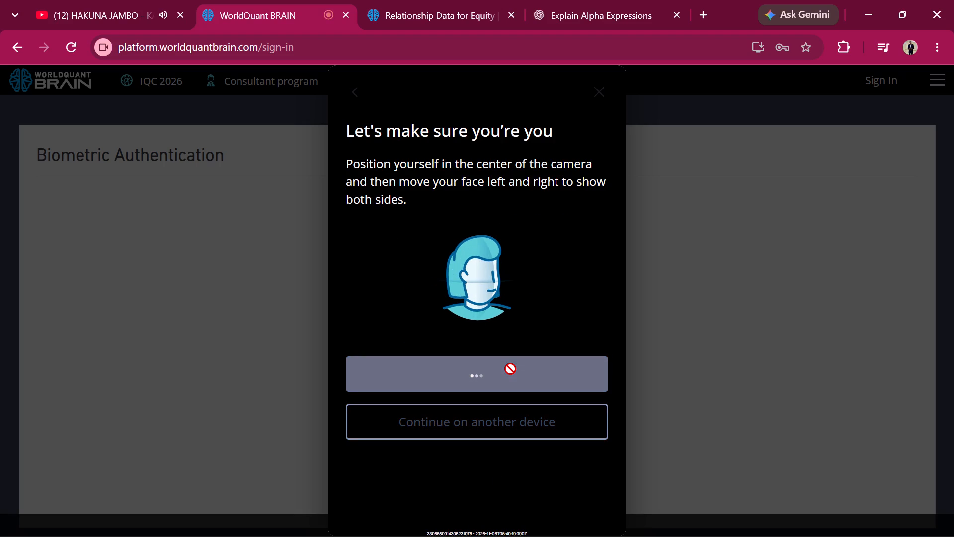
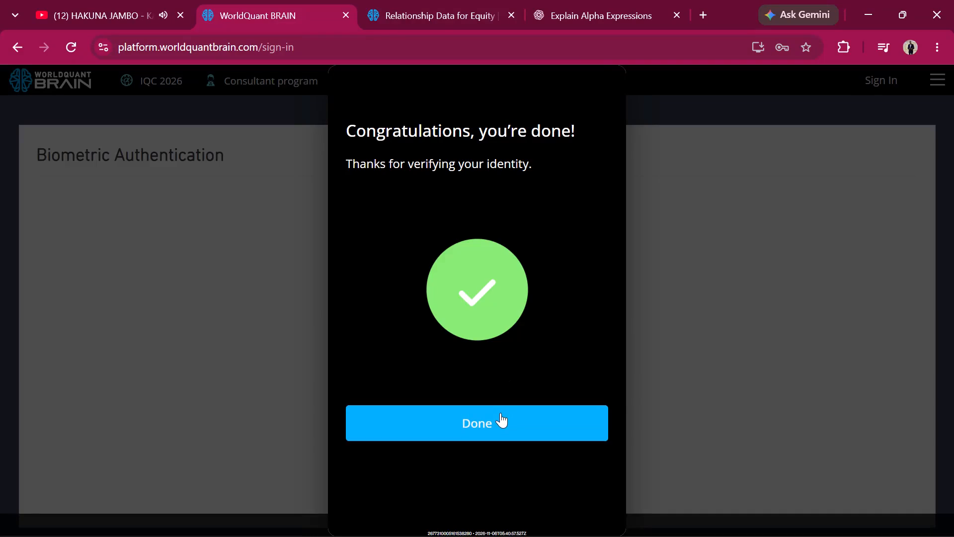
Finish the completed identity verification and return to the WorldQuant BRAIN sign-in.
click(500, 413)
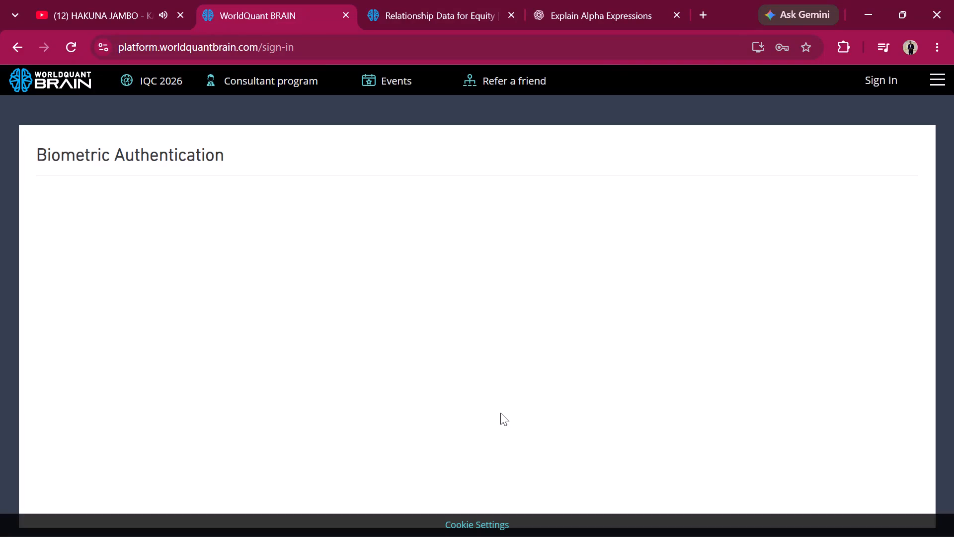
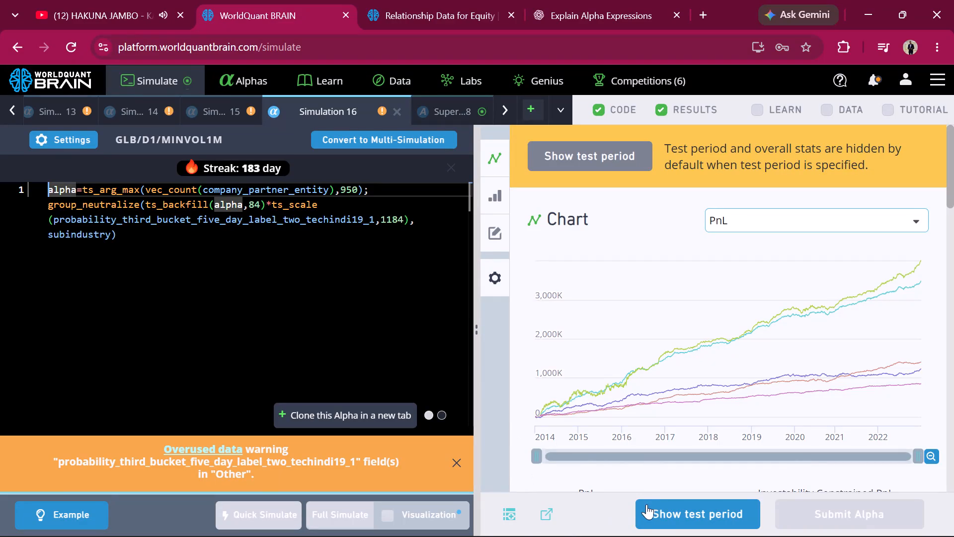
Show the test period for Simulation 16 and examine its yearly IS Summary statistics.
click(661, 509)
scroll(698, 328, down, 5)
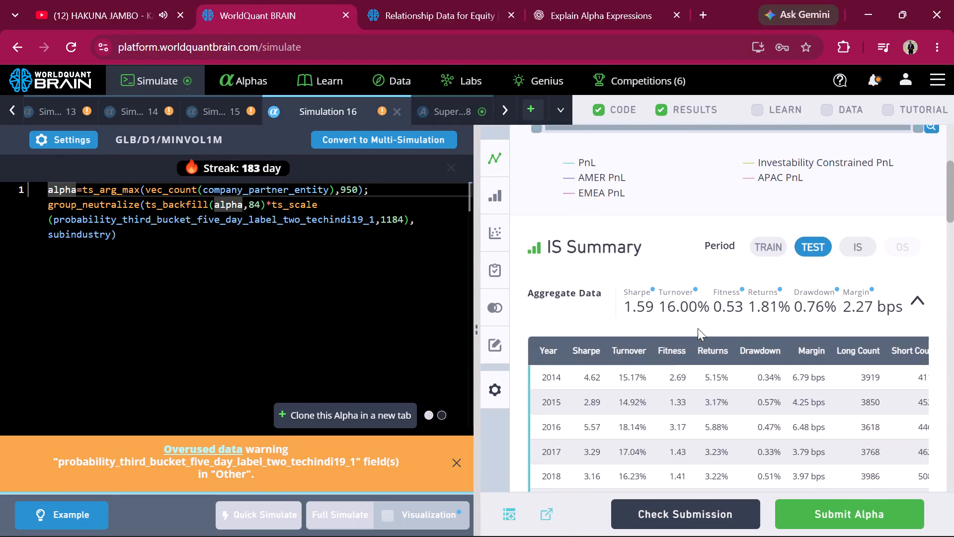
scroll(698, 328, down, 1)
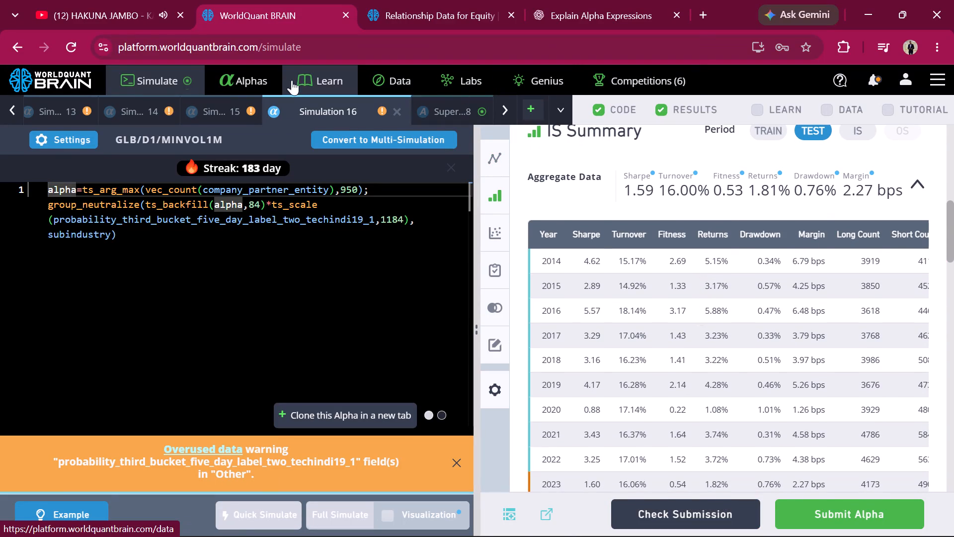
Open Simulation 14, show its test period and examine the yearly IS Summary statistics.
click(157, 108)
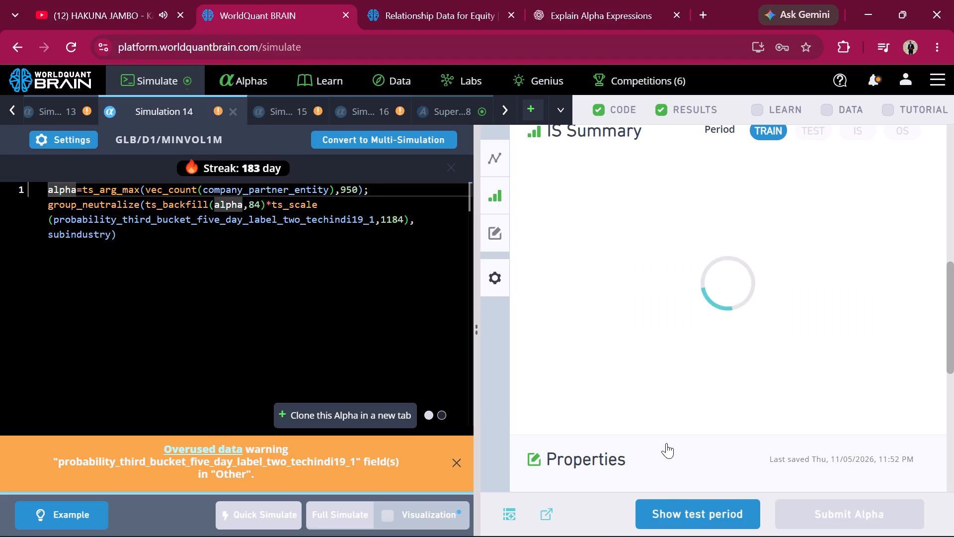
click(682, 518)
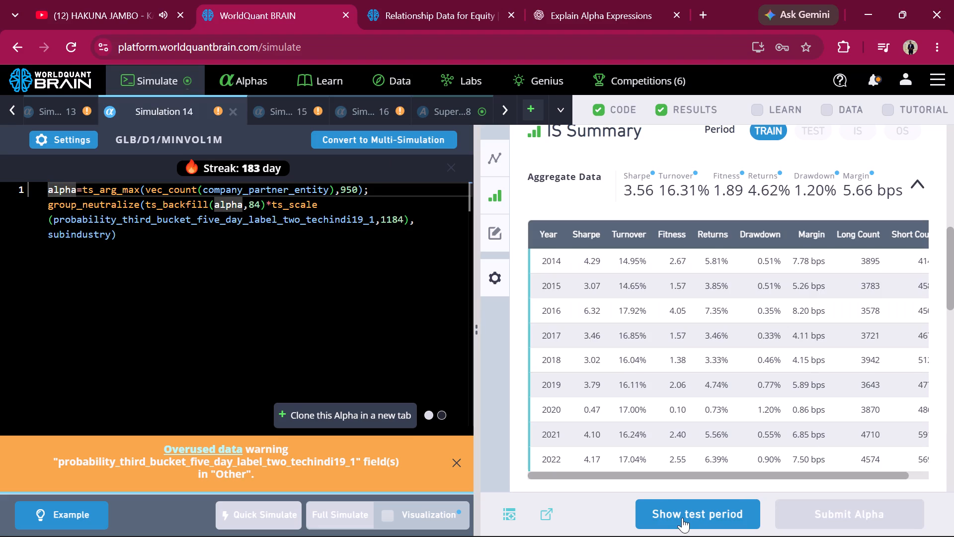
scroll(776, 270, down, 3)
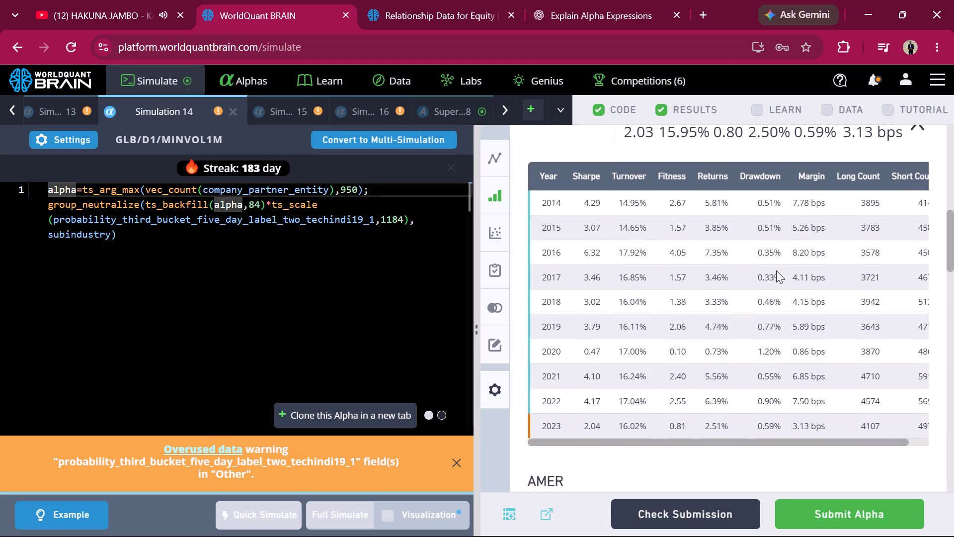
scroll(776, 270, down, 7)
scroll(776, 270, up, 5)
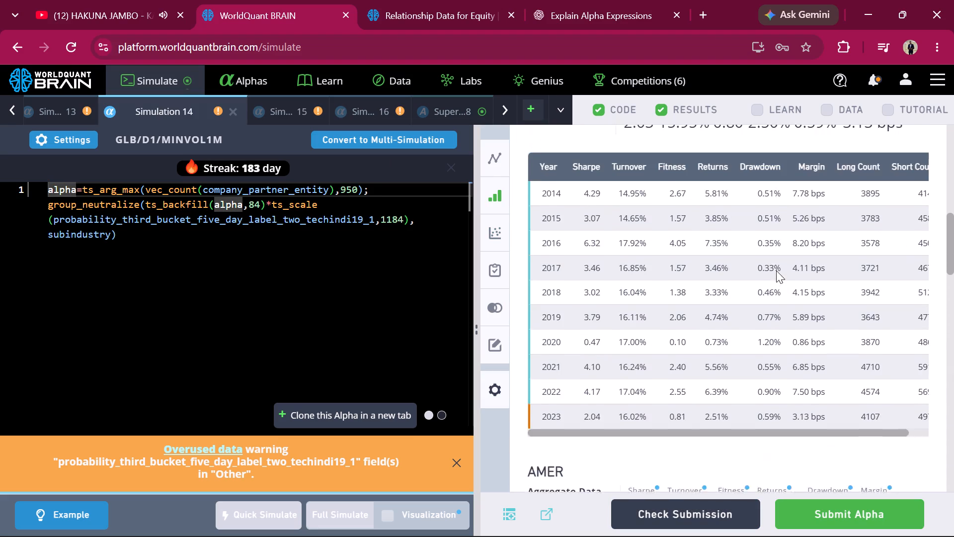
scroll(775, 285, up, 2)
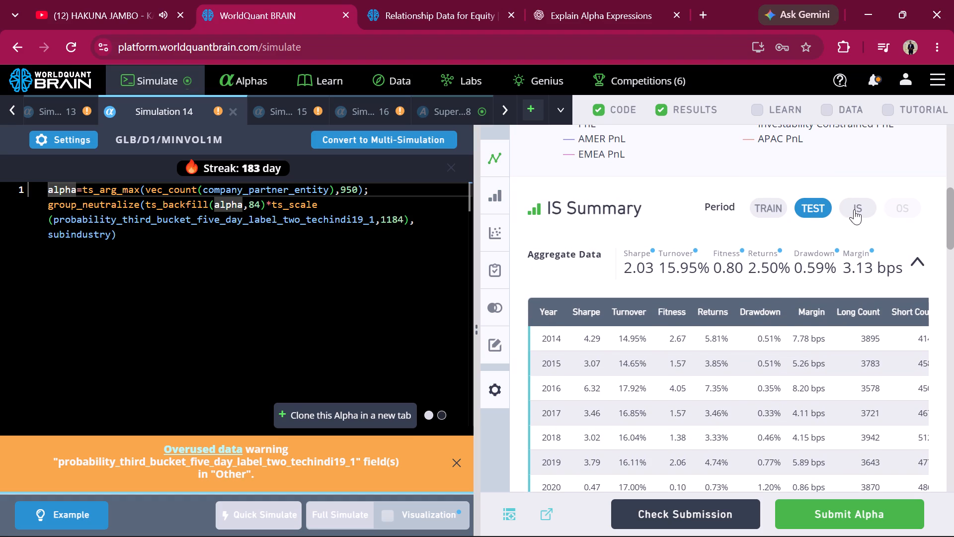
Switch Simulation 14's summary to the IS period and review its aggregate data, correlations and IS Testing Status.
click(854, 208)
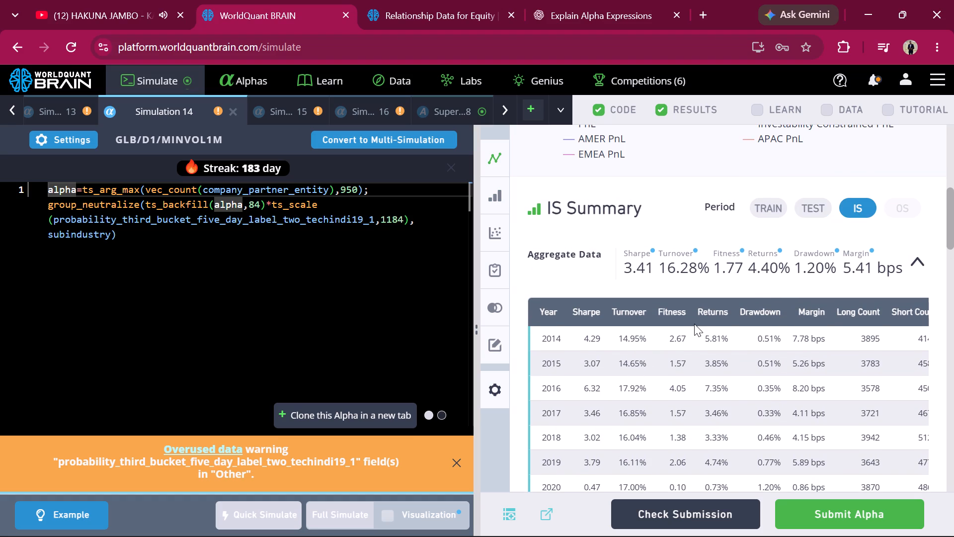
scroll(694, 324, down, 11)
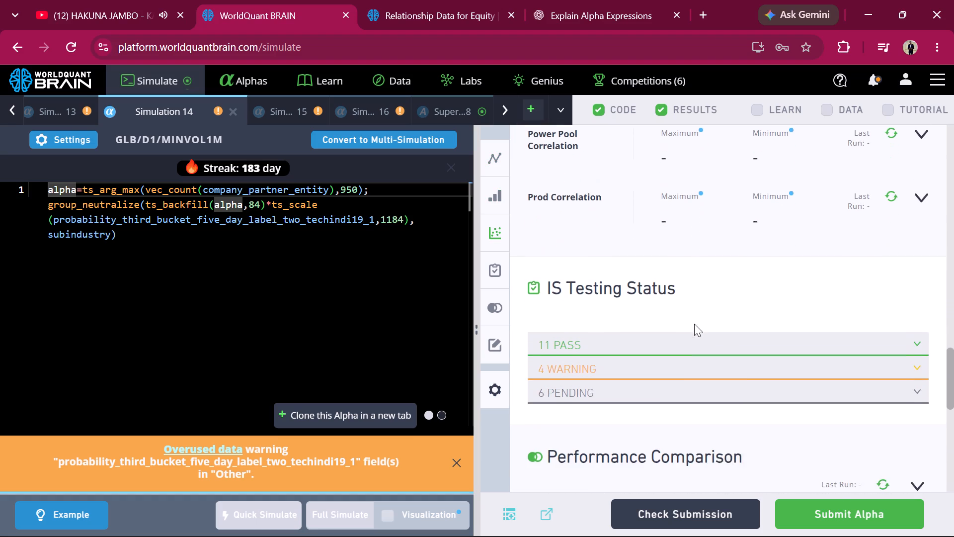
scroll(694, 324, down, 3)
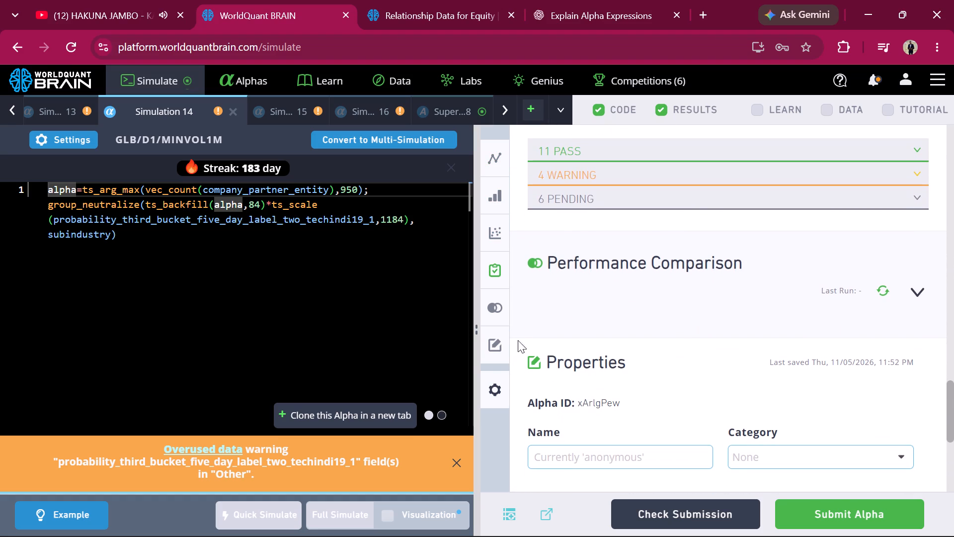
Clone the Simulation 14 alpha in a new tab and run a full simulation of it.
click(379, 419)
click(345, 524)
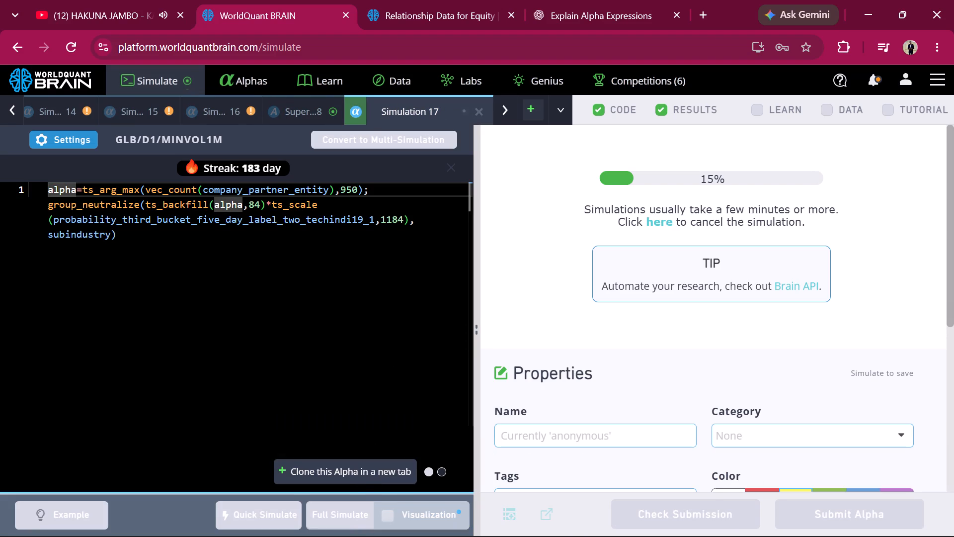
Open Super Simulation 8 to view its expressions and PnL chart.
click(320, 114)
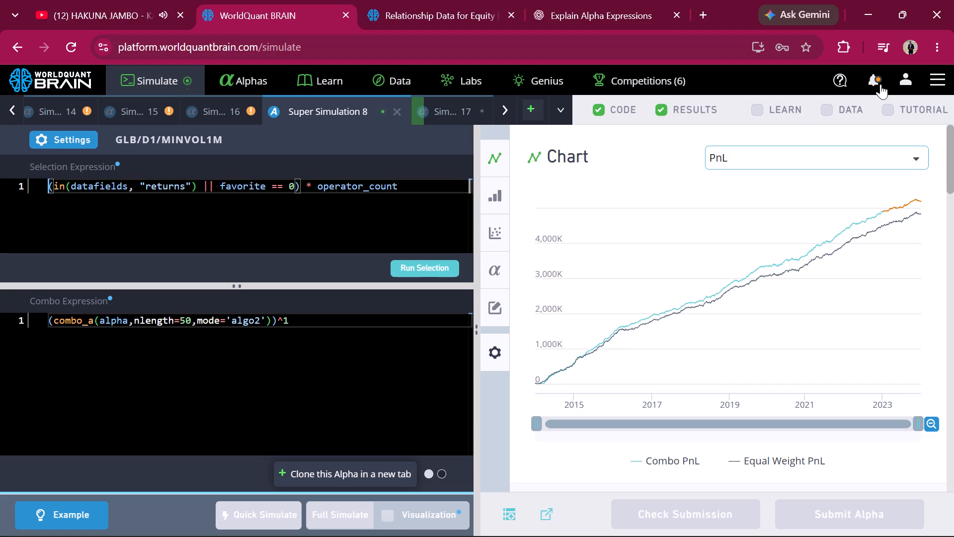
Open the profile's Performance page and examine the Base Payment and Submitted Alphas charts and tables.
click(897, 84)
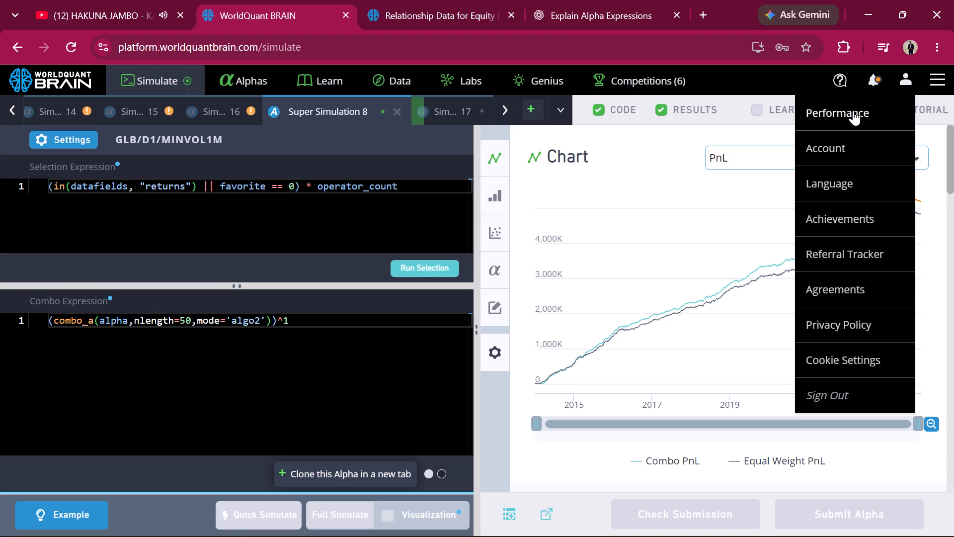
click(853, 110)
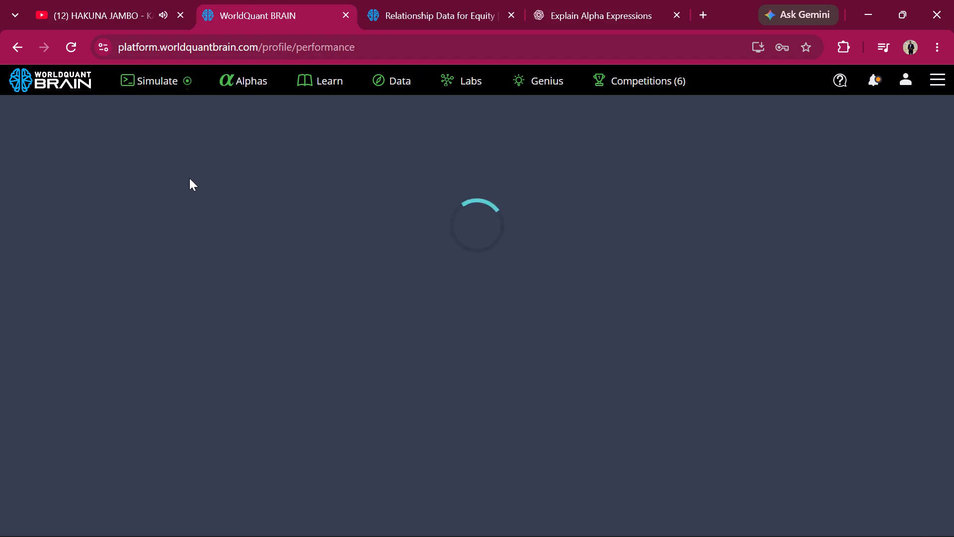
scroll(251, 324, down, 4)
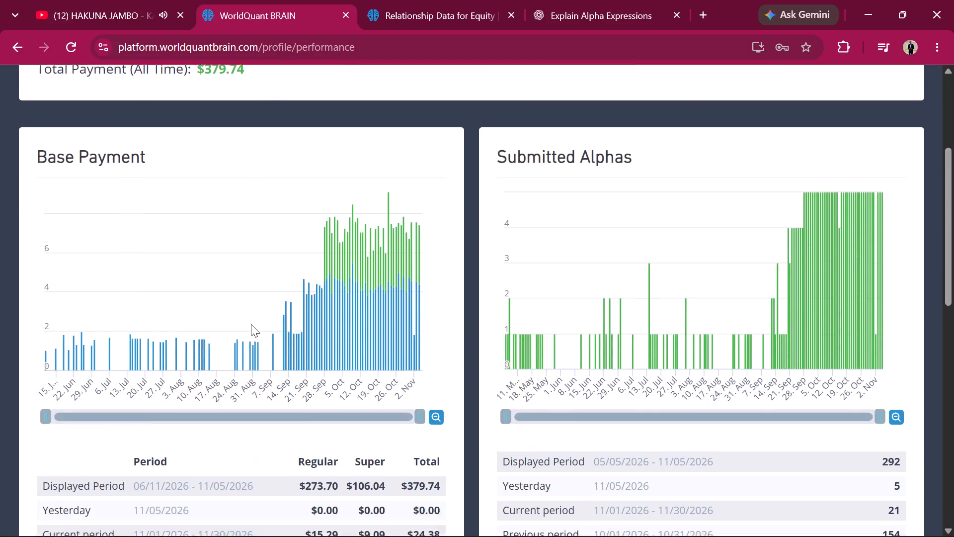
scroll(251, 324, down, 2)
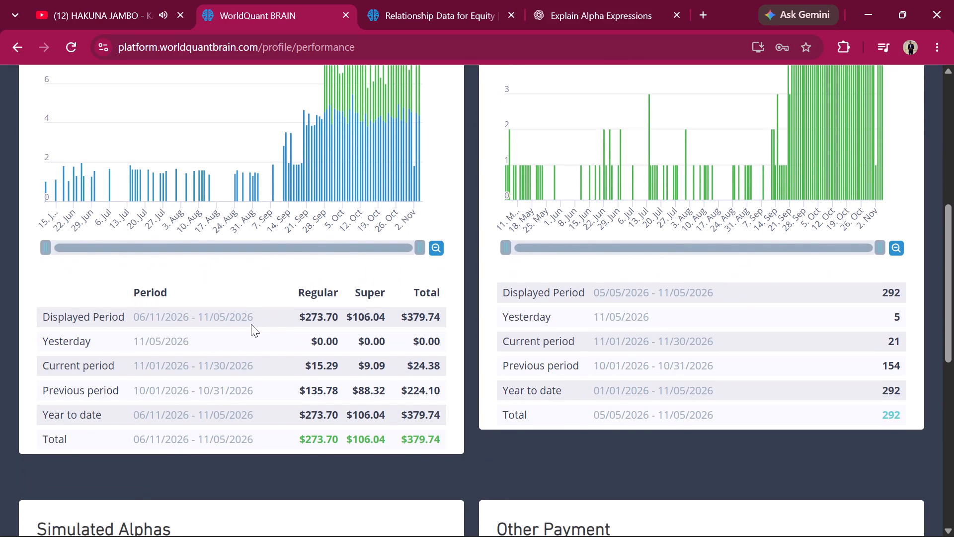
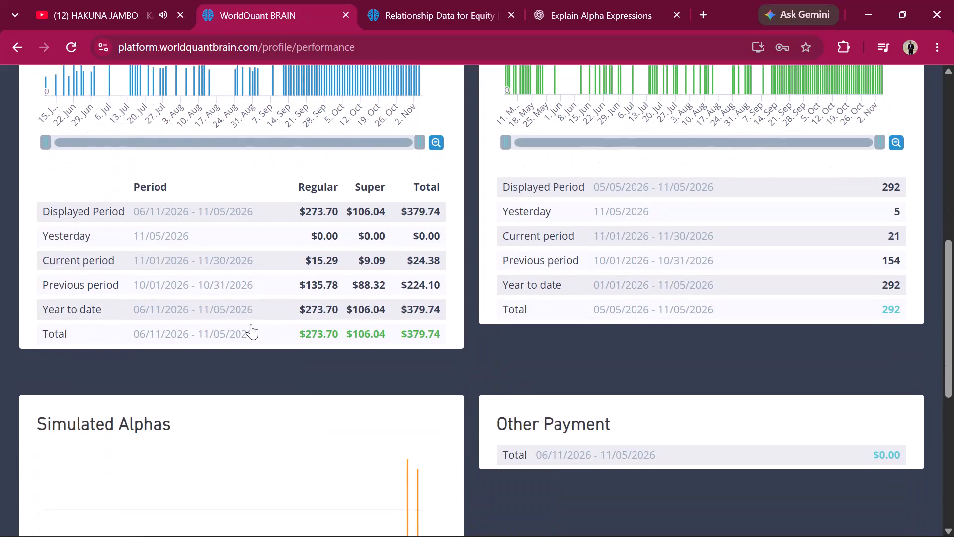
Examine the Simulated Alphas chart and period table on the Performance page, along with the payment and submission figures.
scroll(251, 324, down, 3)
scroll(251, 324, up, 1)
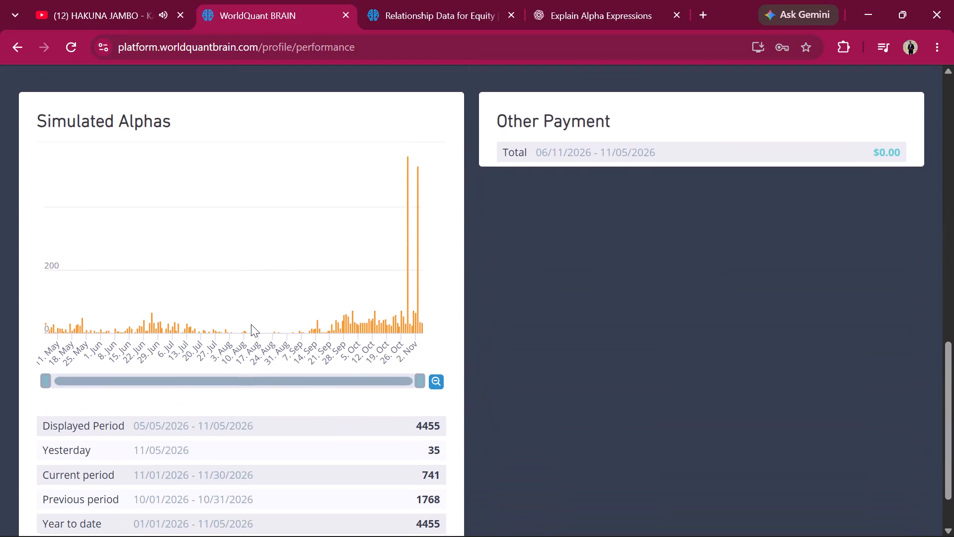
scroll(251, 324, up, 1)
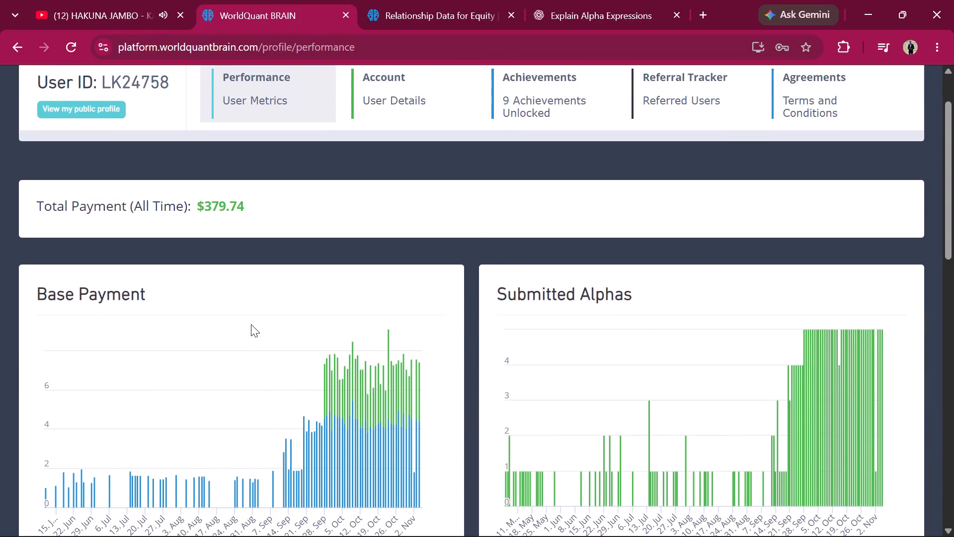
scroll(251, 324, up, 3)
scroll(251, 324, down, 6)
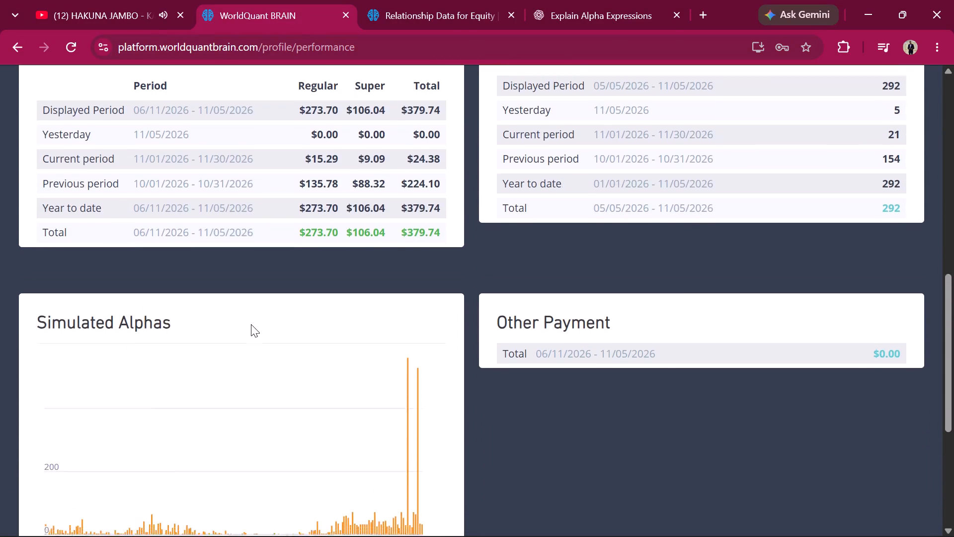
scroll(251, 324, down, 3)
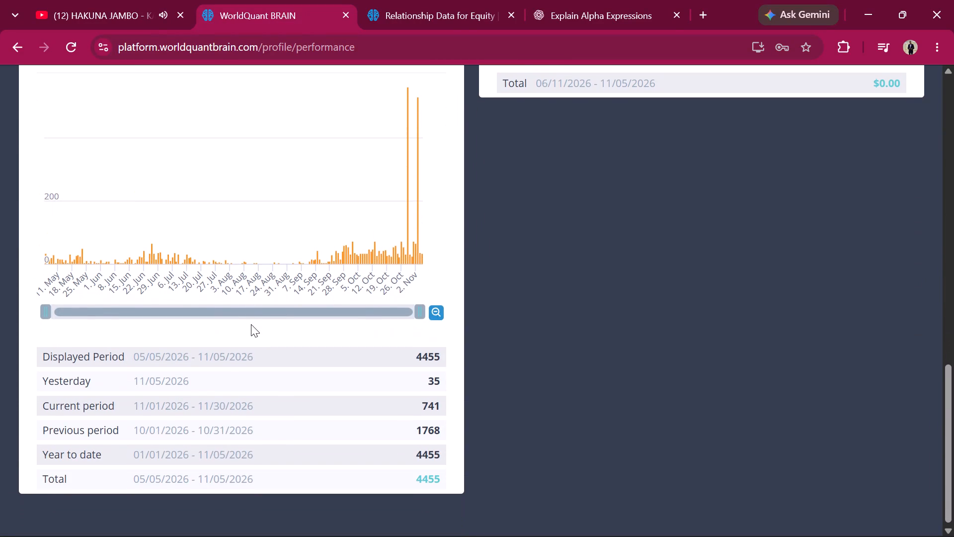
scroll(251, 324, down, 5)
Return from the Performance page to the Simulate workspace with Super Simulation 8 open.
scroll(251, 324, up, 5)
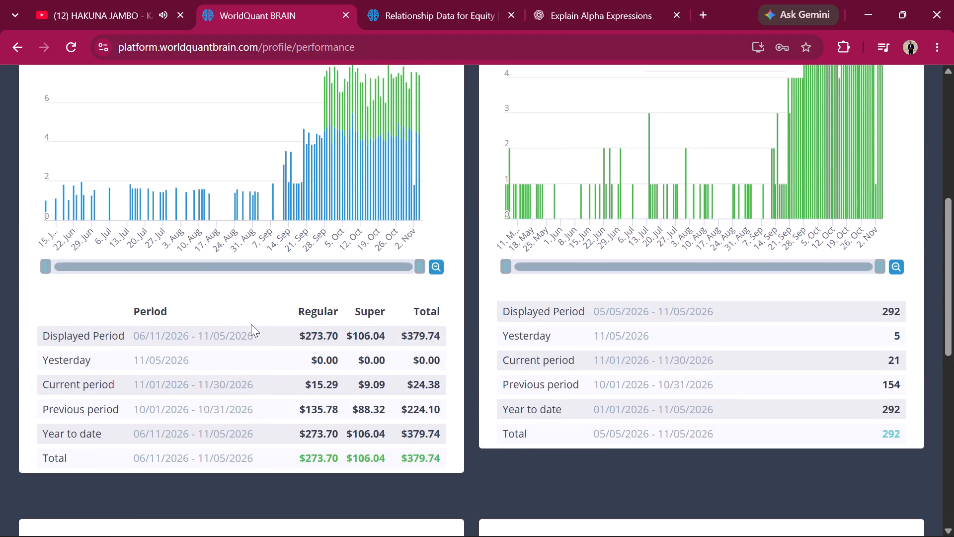
scroll(251, 324, up, 3)
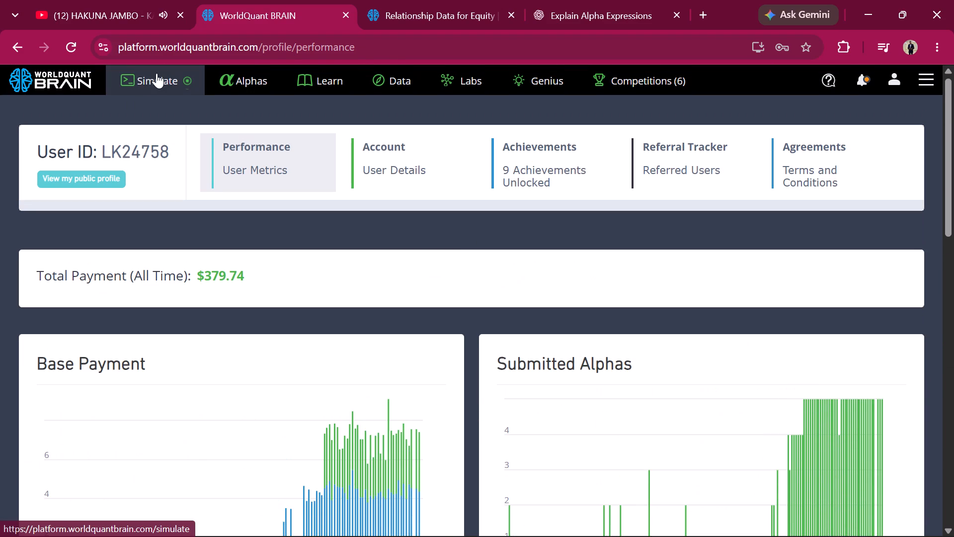
click(157, 73)
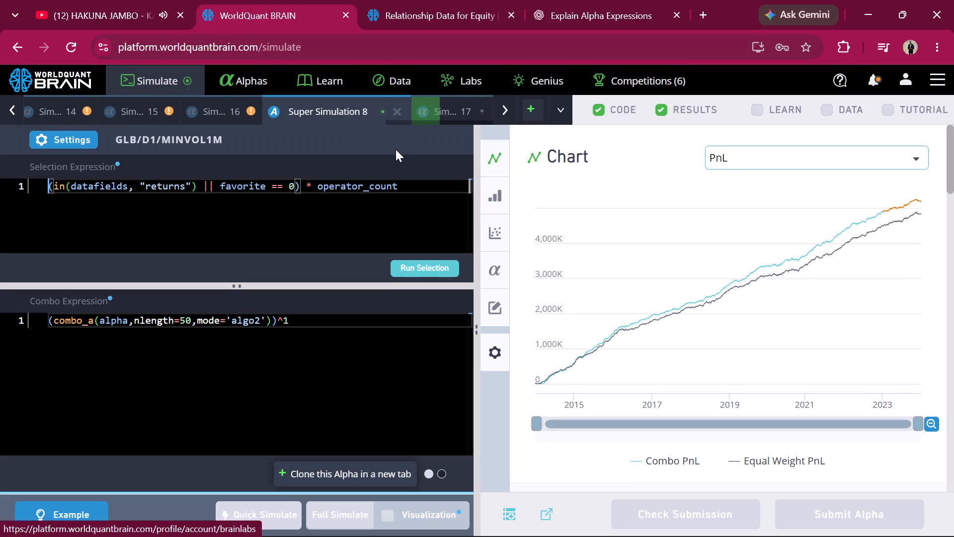
scroll(377, 103, left, 3)
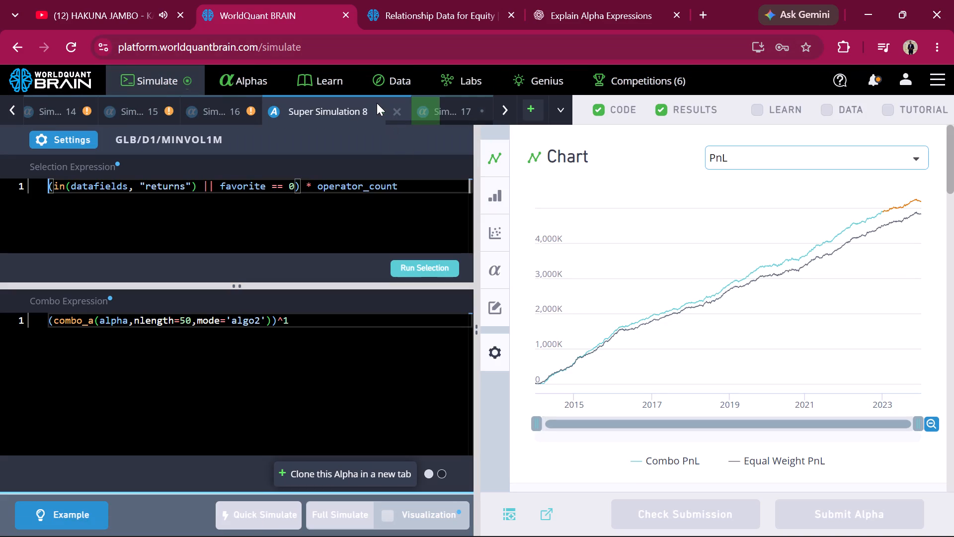
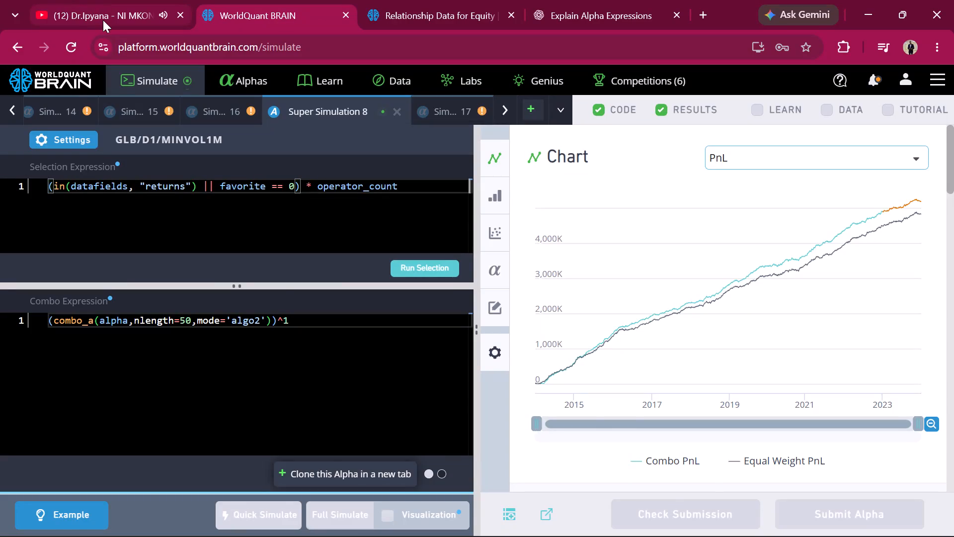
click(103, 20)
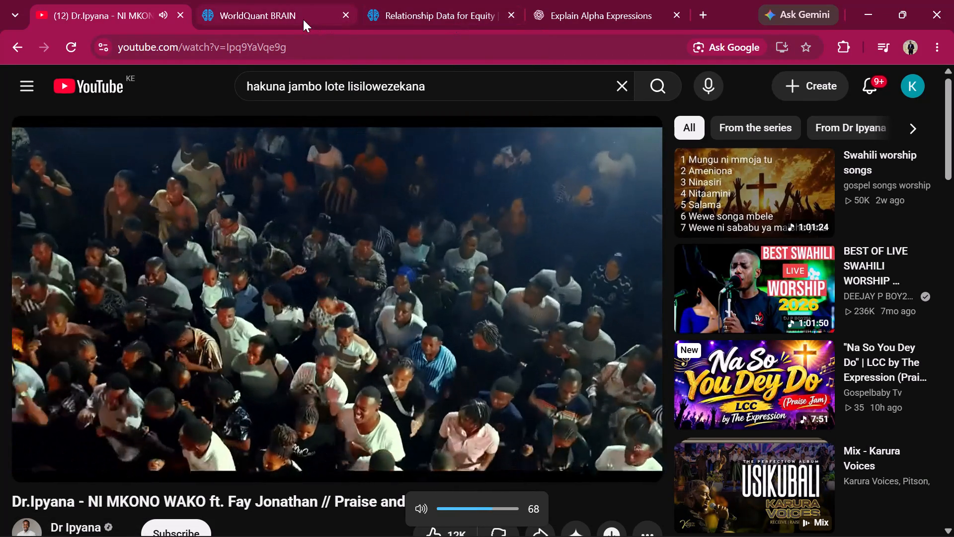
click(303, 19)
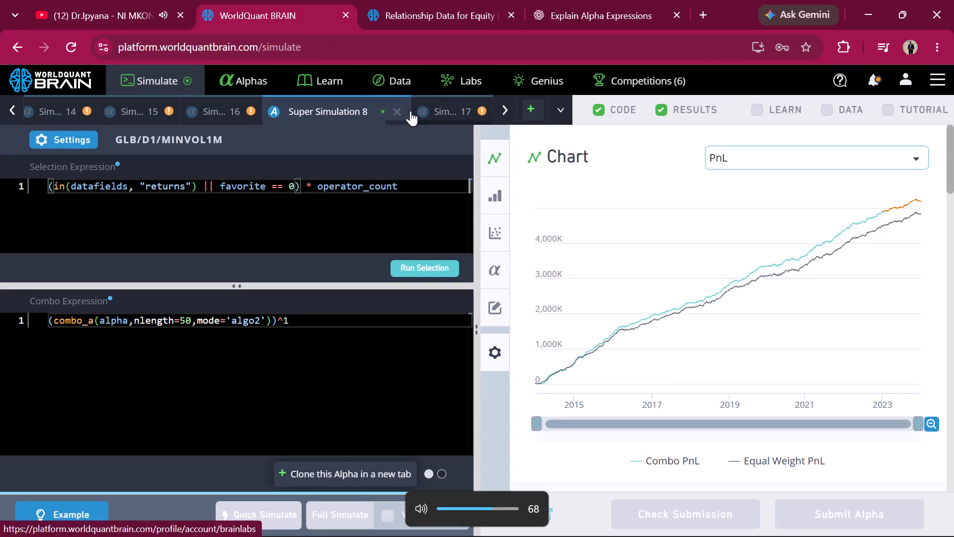
Open Simulation 17, dismiss the streak pop-up, and show the alpha's test period results.
scroll(379, 117, left, 5)
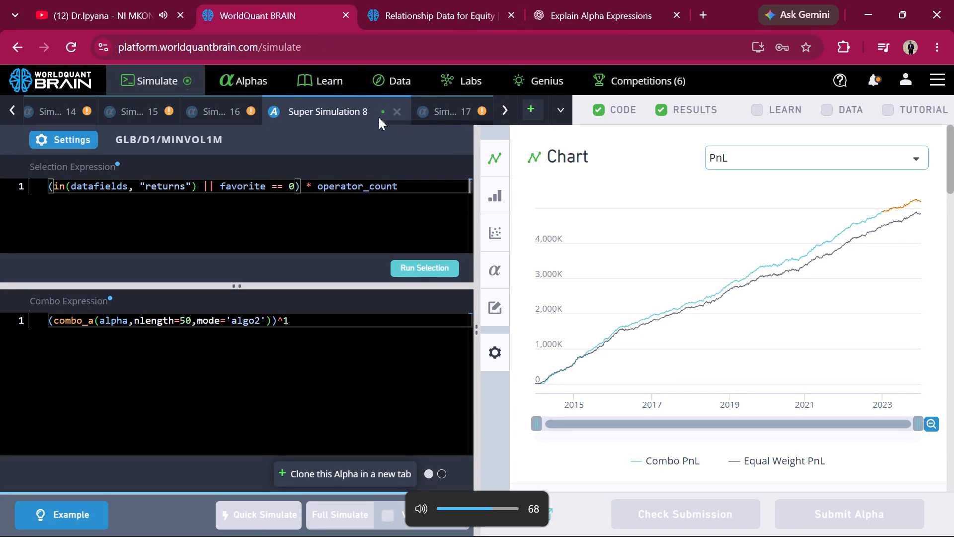
click(468, 110)
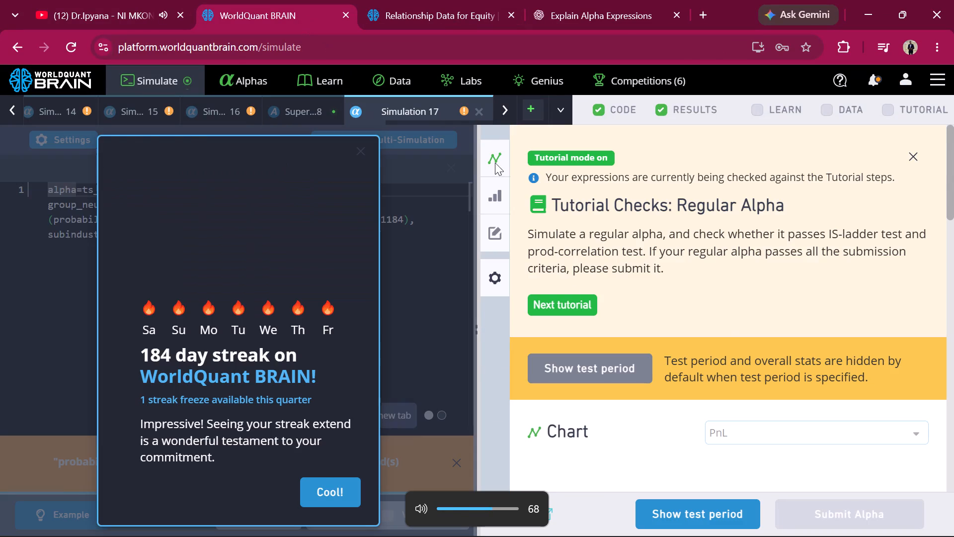
click(337, 489)
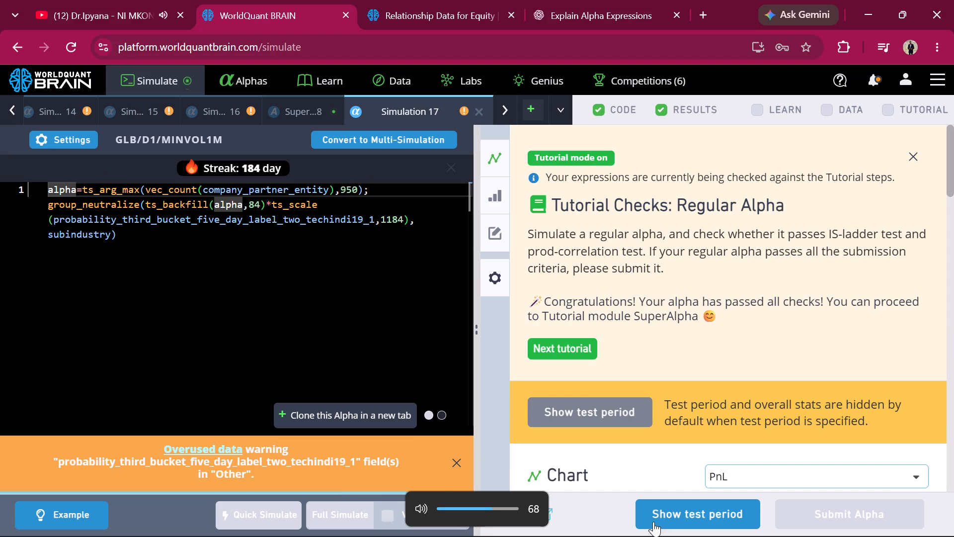
click(659, 520)
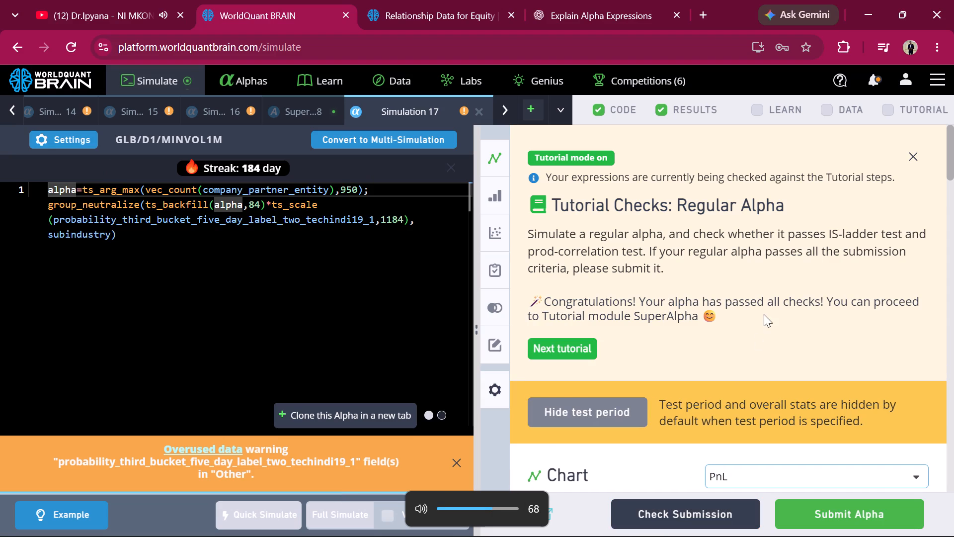
Switch Simulation 17's IS Summary to the IS period and review the yearly performance table.
scroll(764, 314, down, 7)
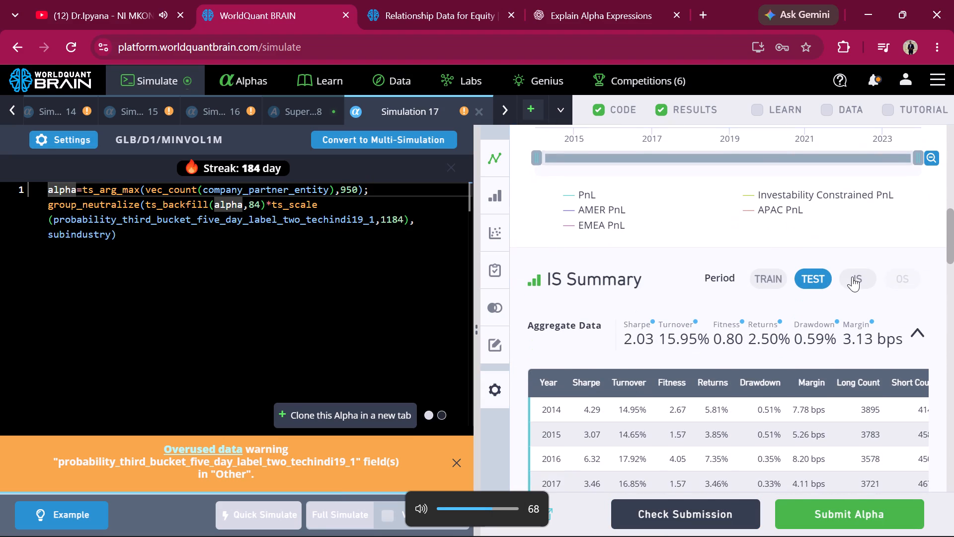
click(856, 275)
scroll(856, 275, down, 4)
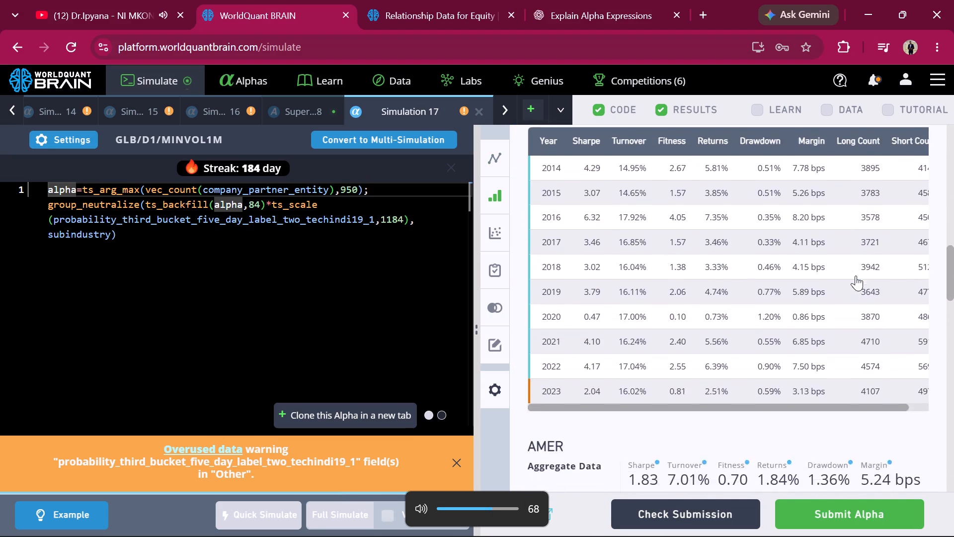
Run the Prod, Power Pool and Self Correlation checks for the Simulation 17 alpha.
scroll(856, 275, down, 9)
scroll(856, 275, up, 2)
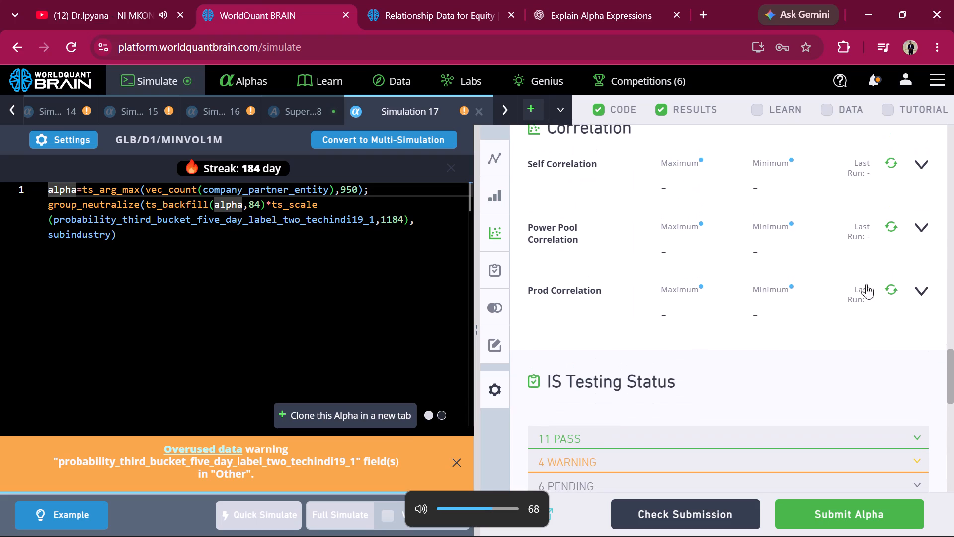
click(894, 287)
click(894, 228)
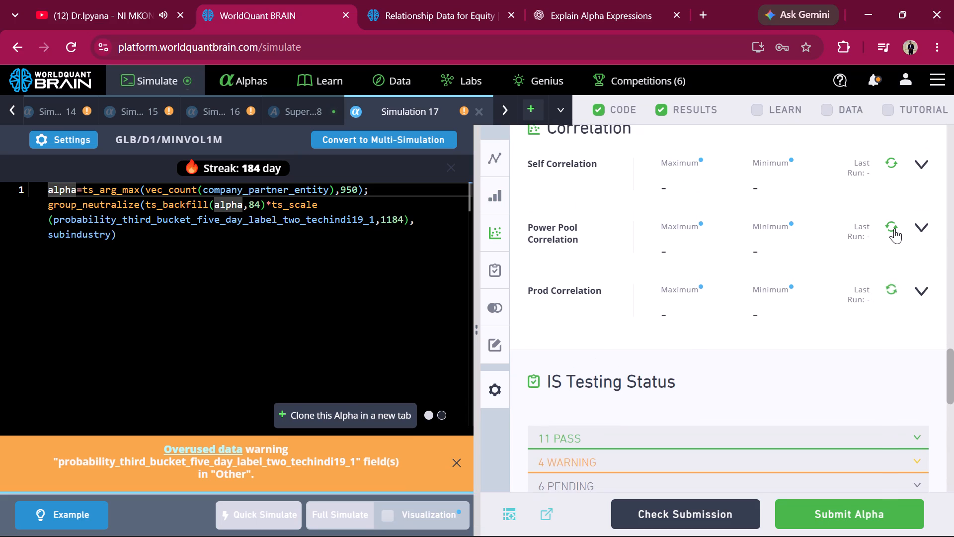
click(892, 165)
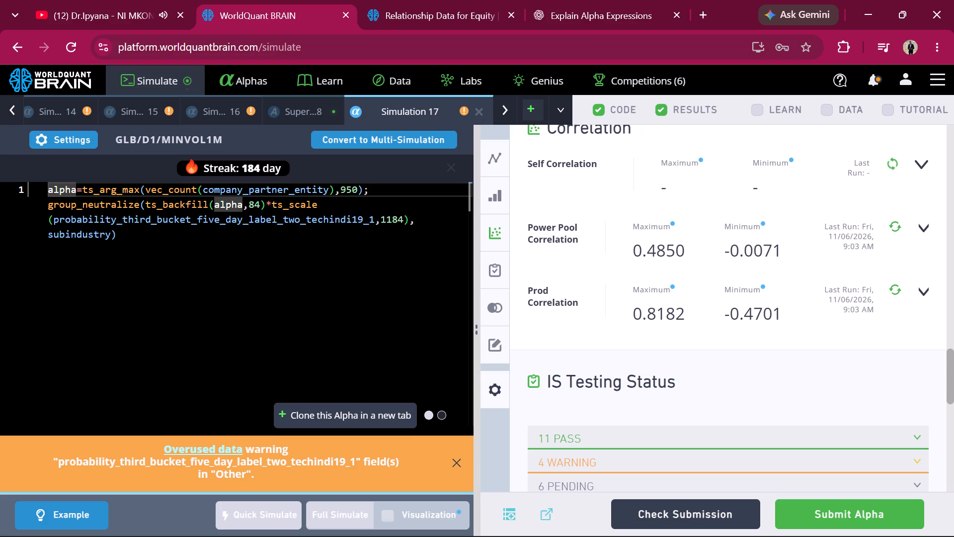
Clone the Simulation 17 alpha in a new tab with Country / Region neutralization and run it as a full simulation.
click(328, 417)
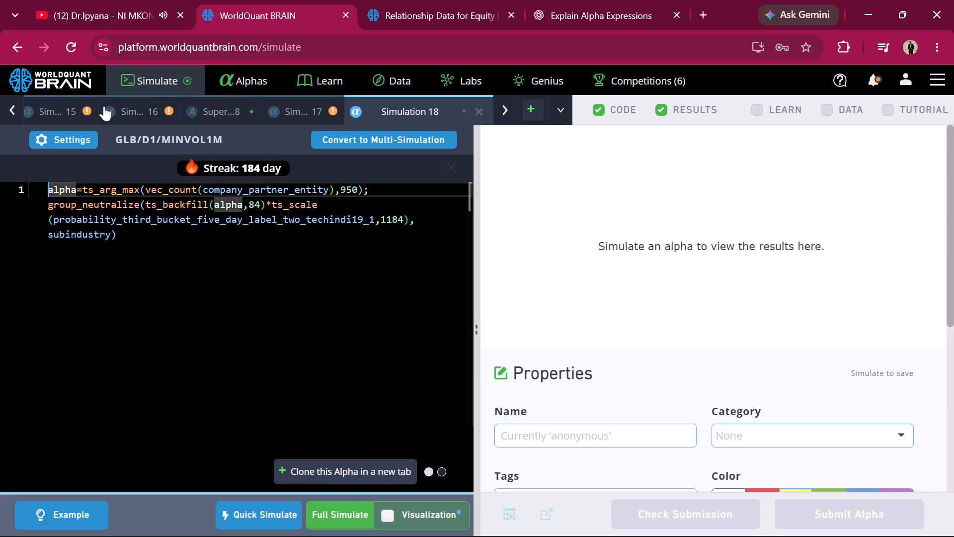
click(70, 142)
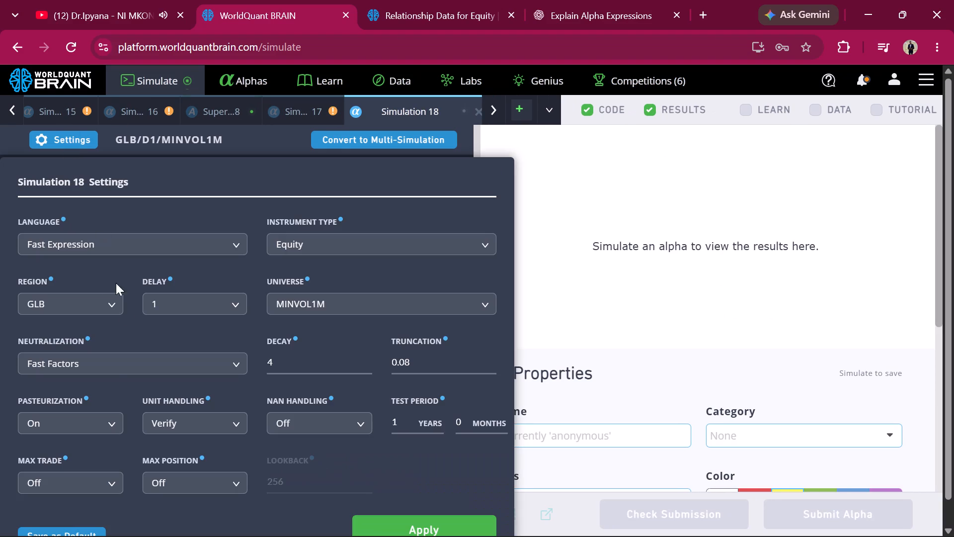
click(109, 365)
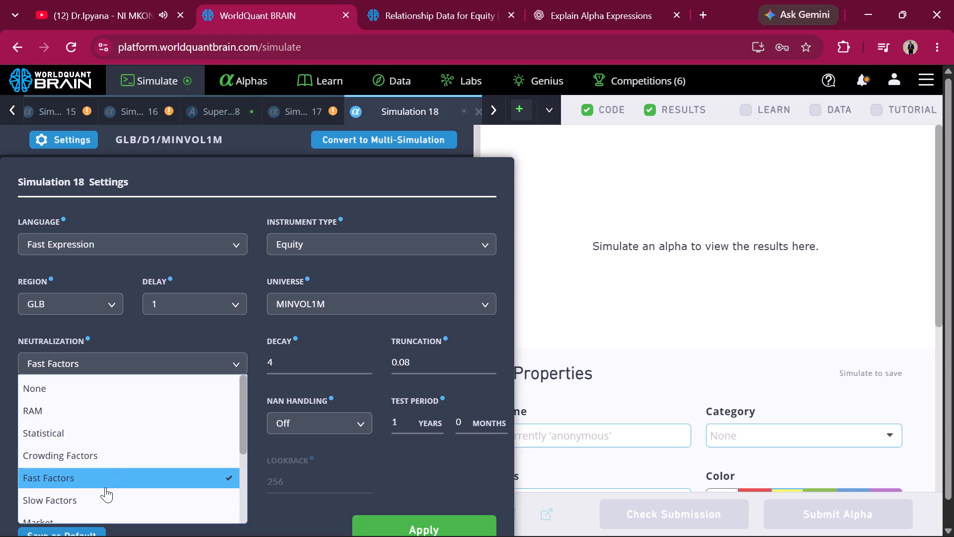
scroll(105, 487, down, 2)
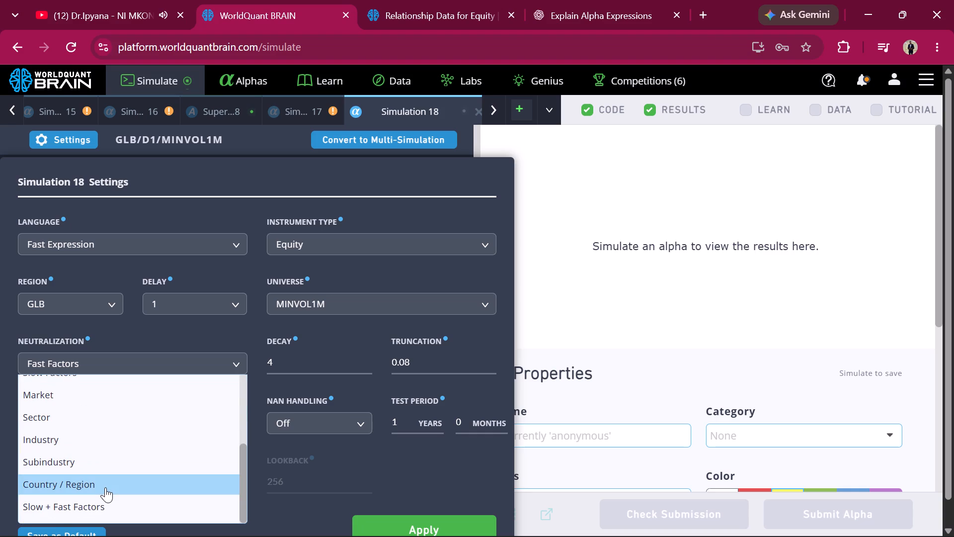
click(105, 487)
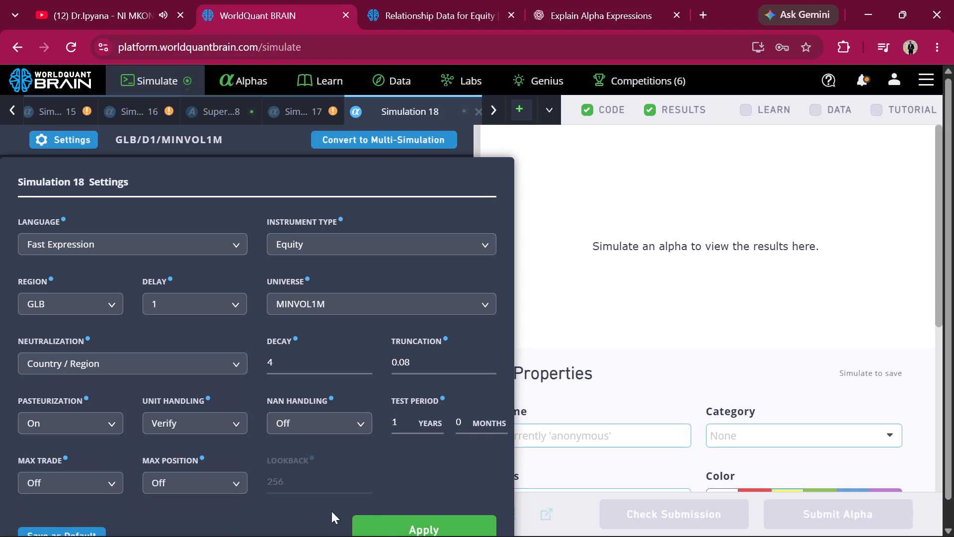
click(379, 525)
click(348, 518)
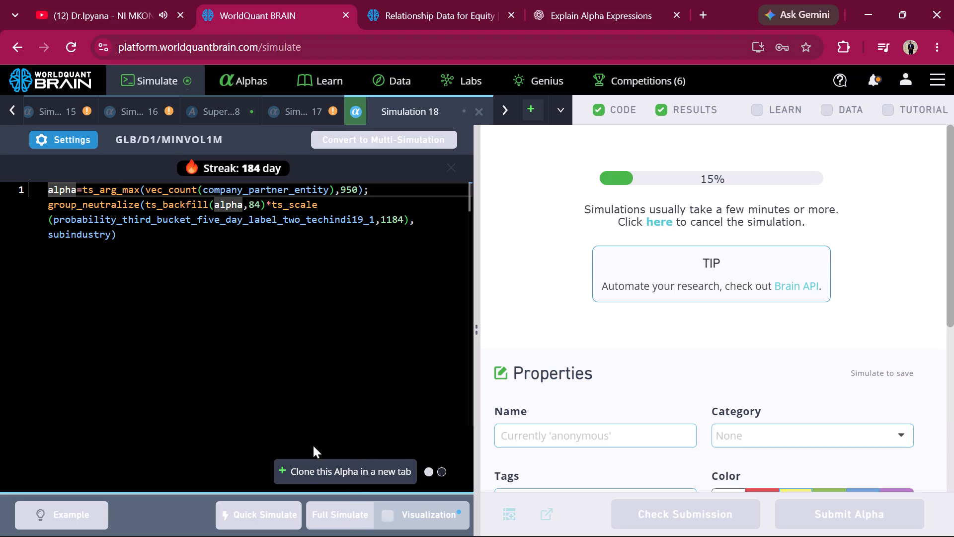
Clone the Simulation 18 alpha in a new tab with Slow + Fast Factors neutralization and run it as a full simulation.
click(309, 463)
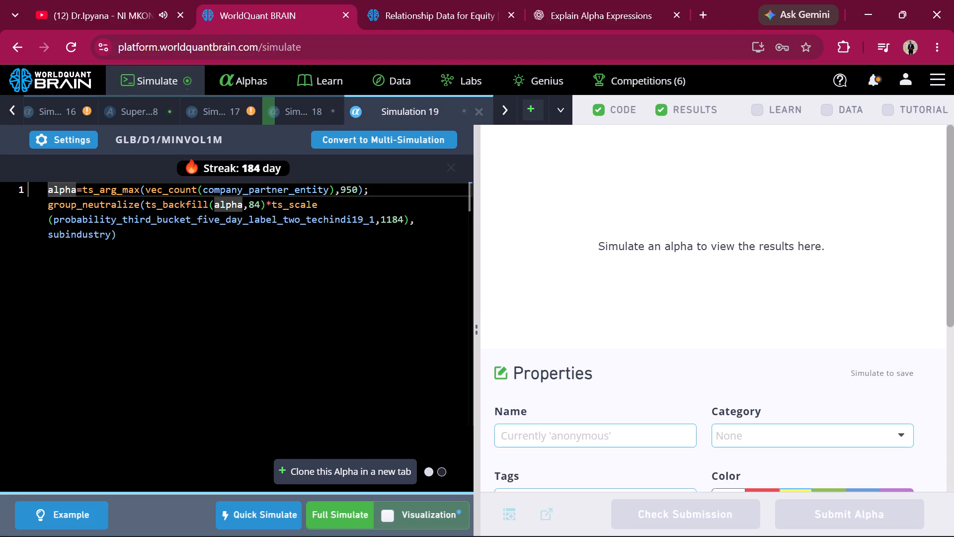
click(90, 144)
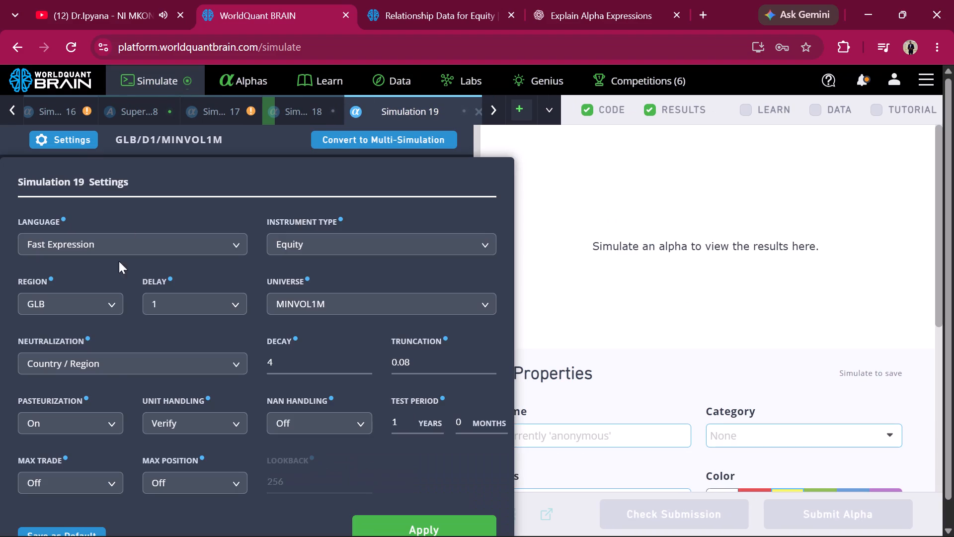
click(127, 362)
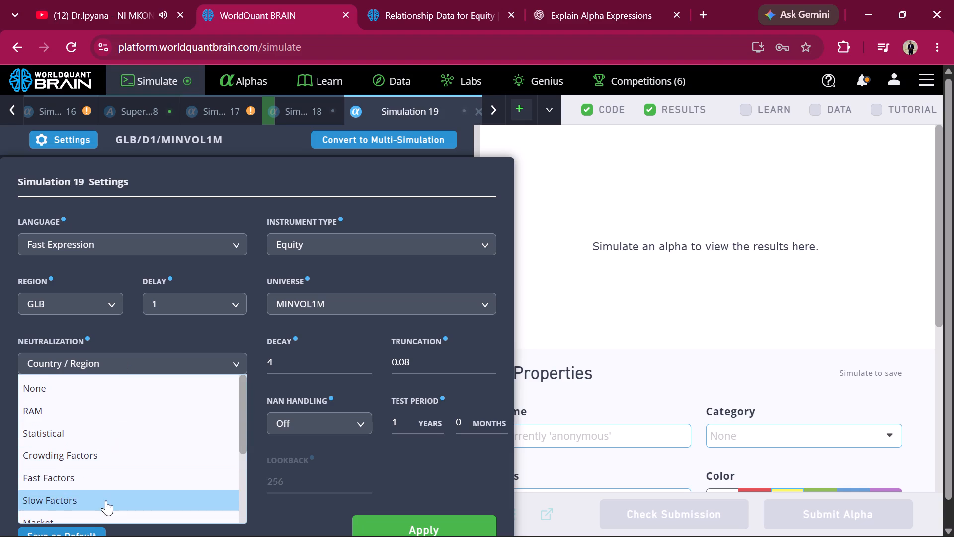
scroll(106, 500, down, 2)
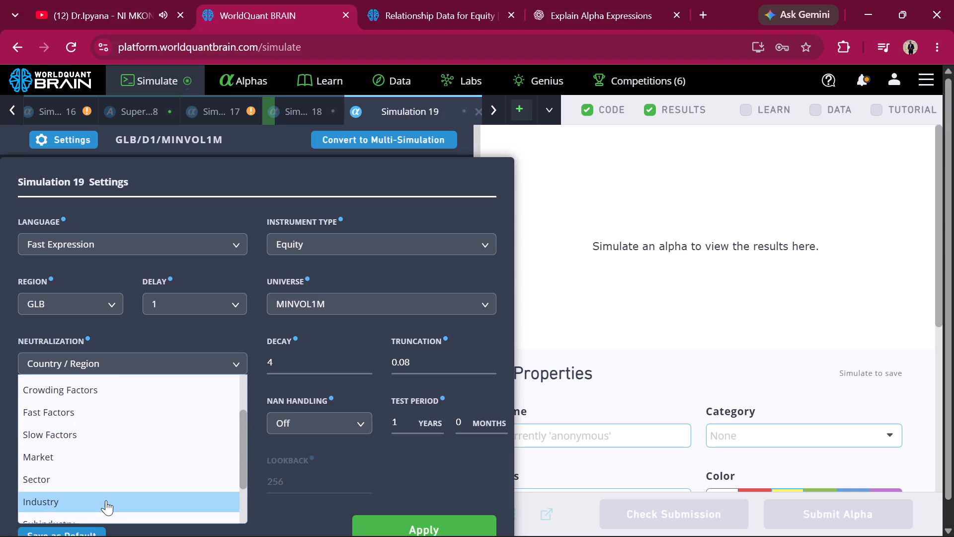
scroll(106, 500, down, 2)
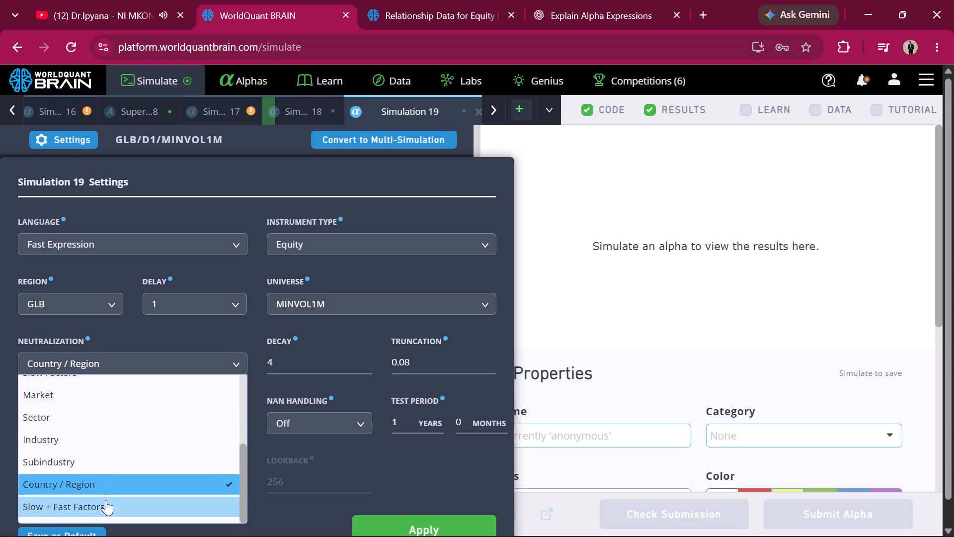
scroll(107, 496, down, 1)
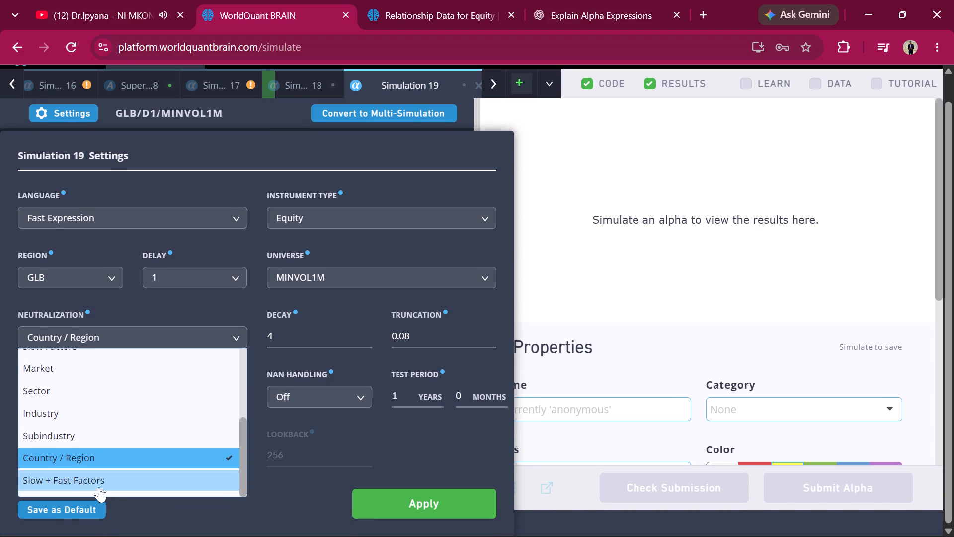
click(105, 480)
click(395, 508)
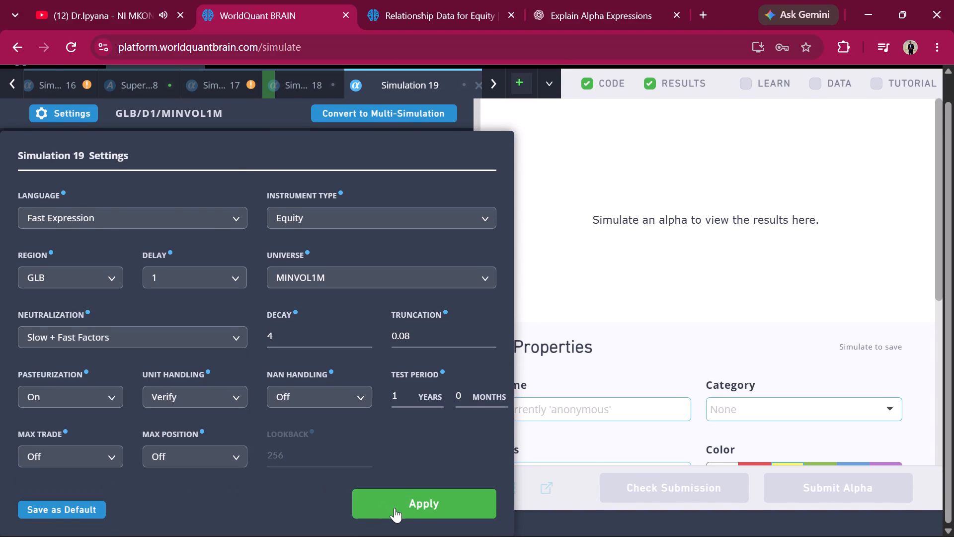
click(362, 514)
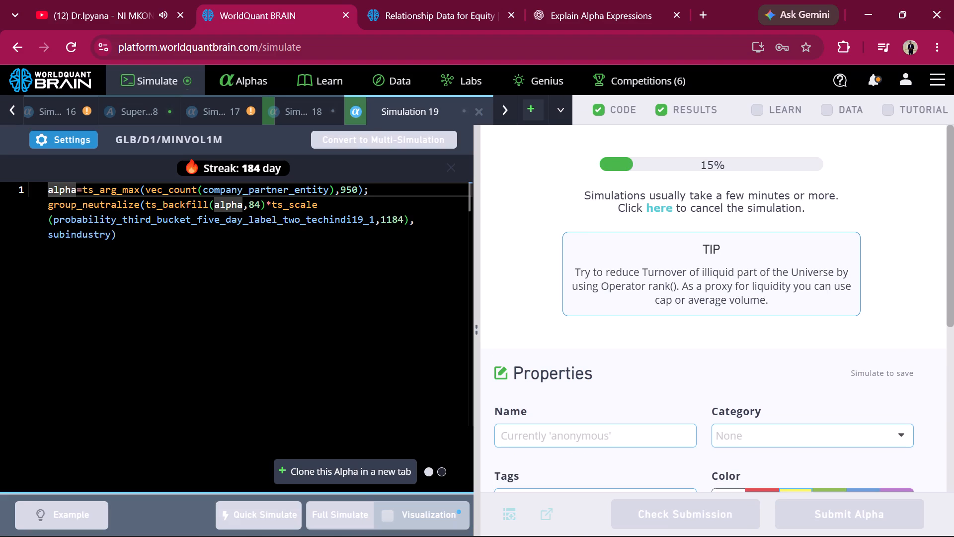
Search the Data page for the expression's field probability_third_bucket_five_day_label_two_techindi19_1, copied from the Simulation 19 code.
double_click(376, 218)
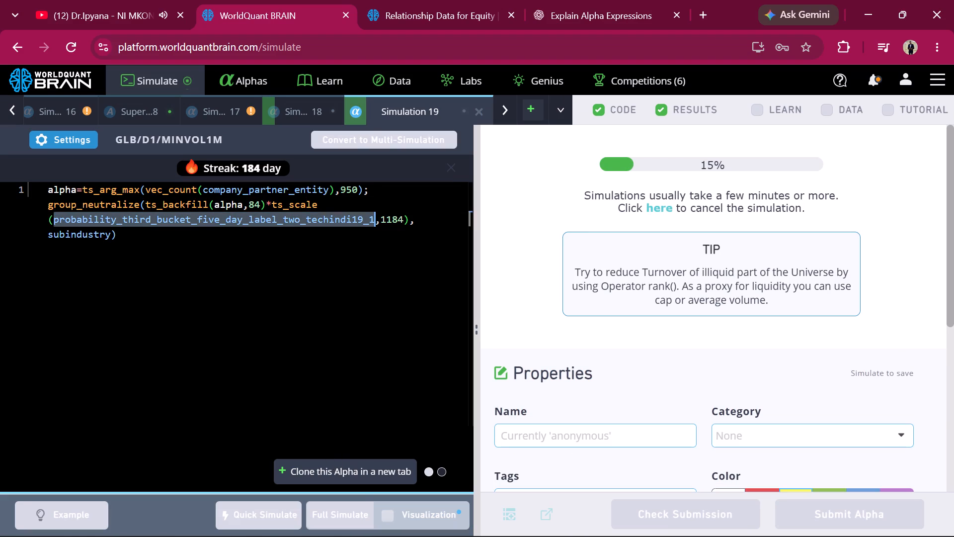
key(ctrl+c)
click(370, 72)
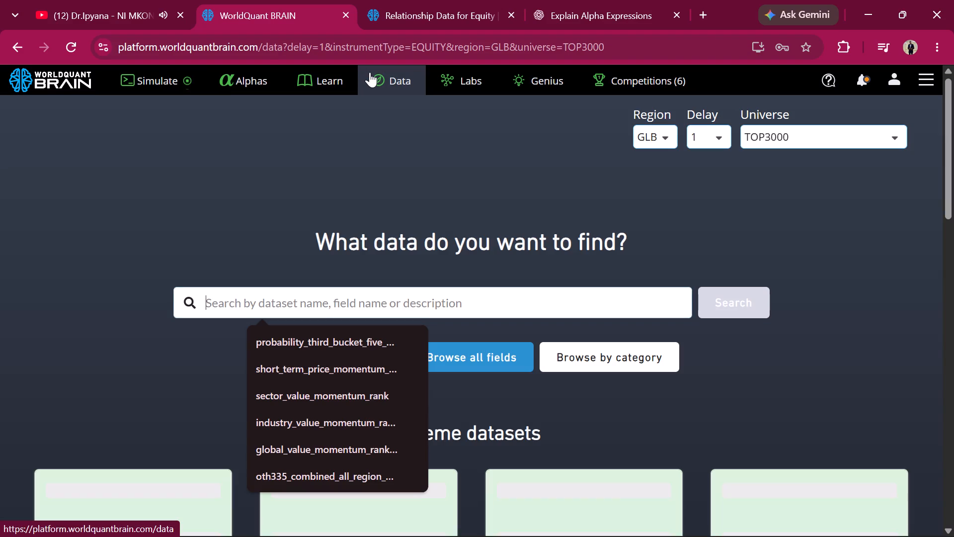
click(411, 294)
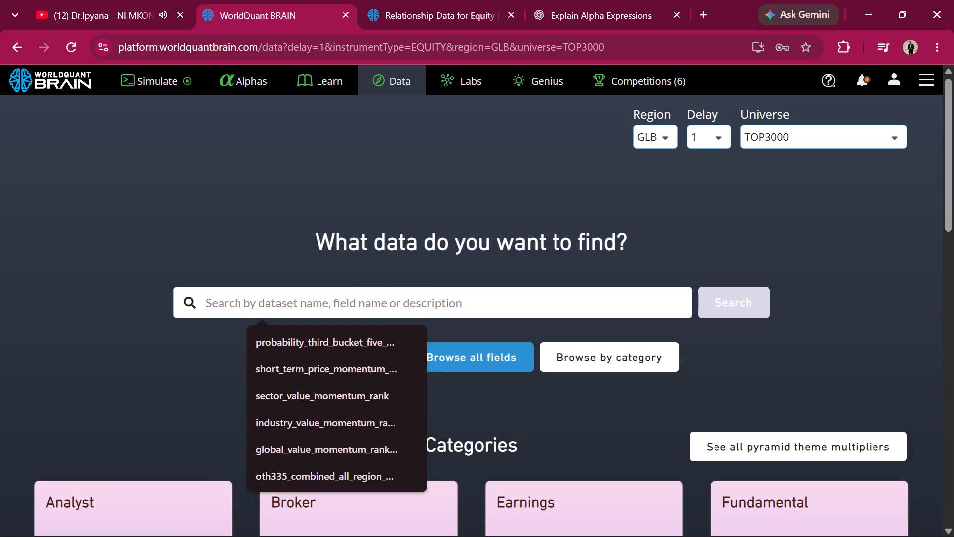
key(ctrl+v)
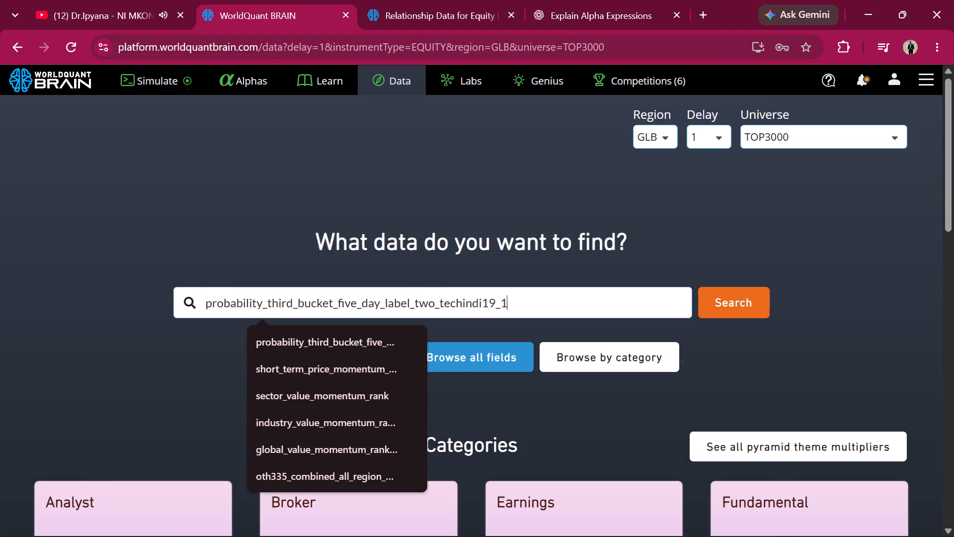
scroll(482, 399, down, 2)
click(313, 393)
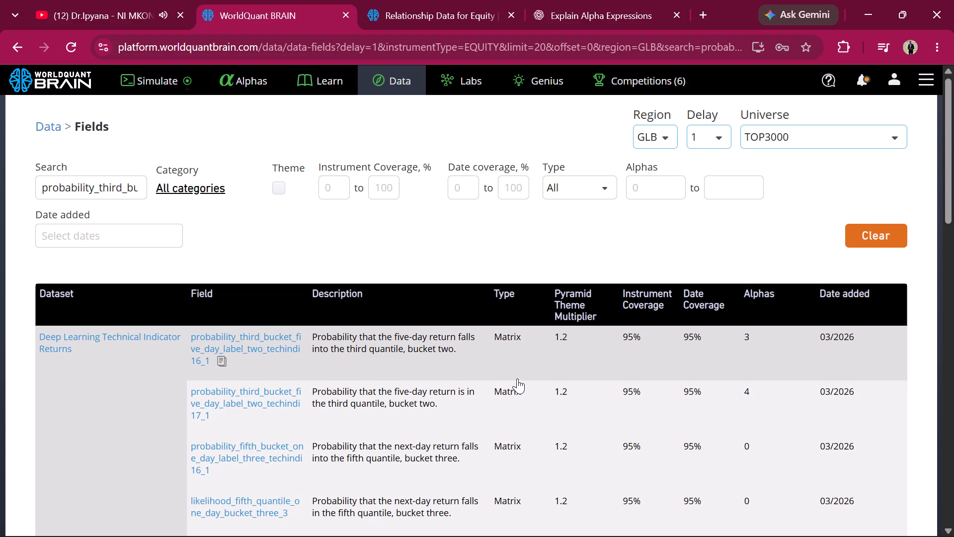
Open all matching fields in the Deep Learning Technical Indicator Returns dataset.
scroll(517, 378, down, 16)
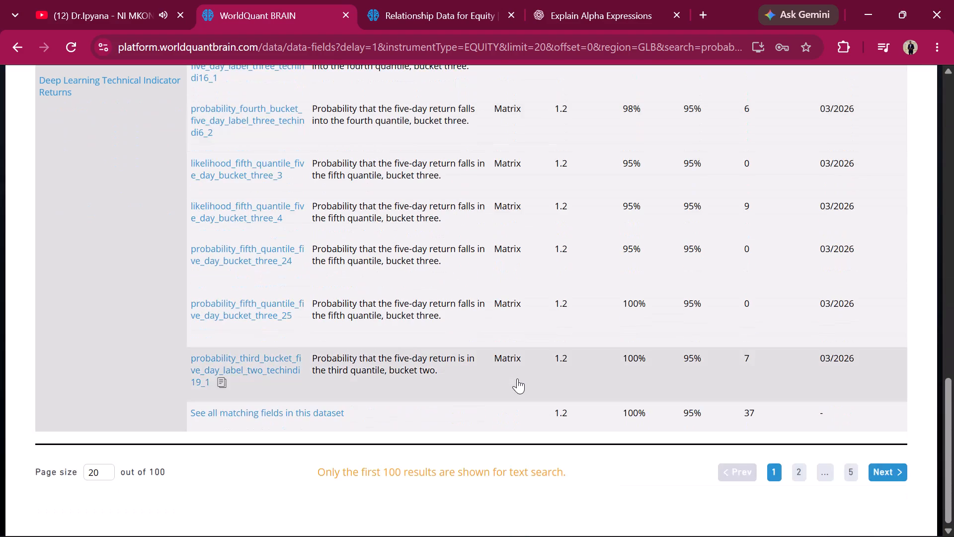
click(347, 418)
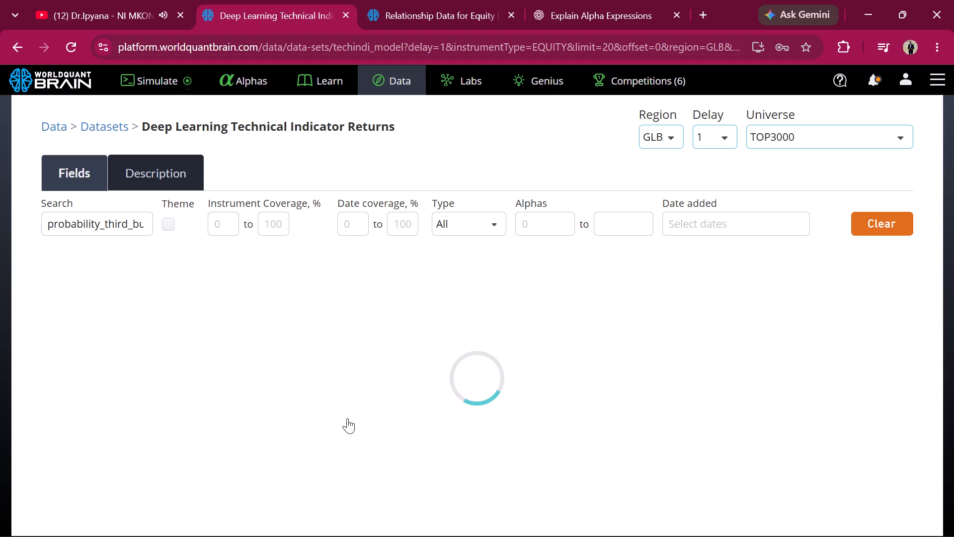
Replace the ts_scale field in the Simulation 19 expression with probability_fourth_bucket_five_day_label_three_techindi16_1, copied from the dataset's field list.
scroll(347, 418, down, 6)
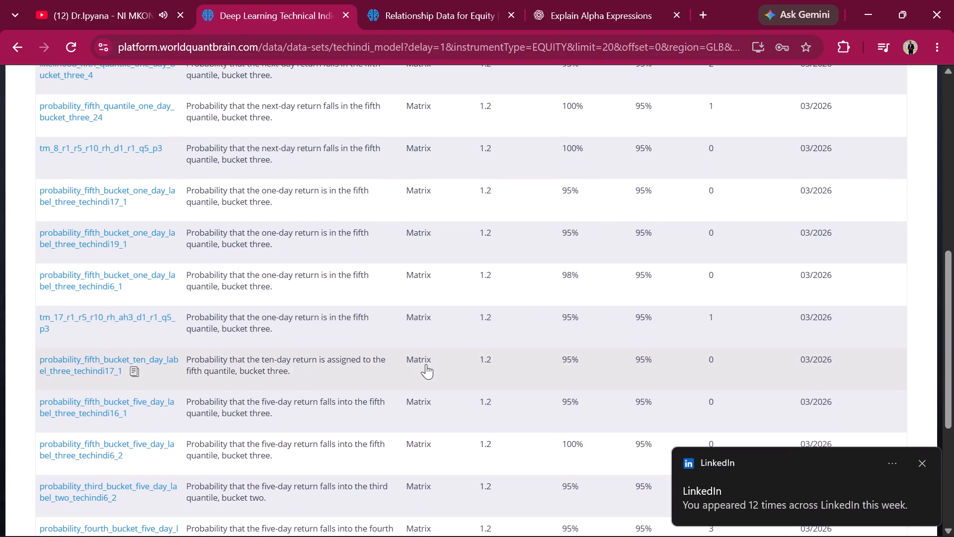
scroll(426, 364, down, 3)
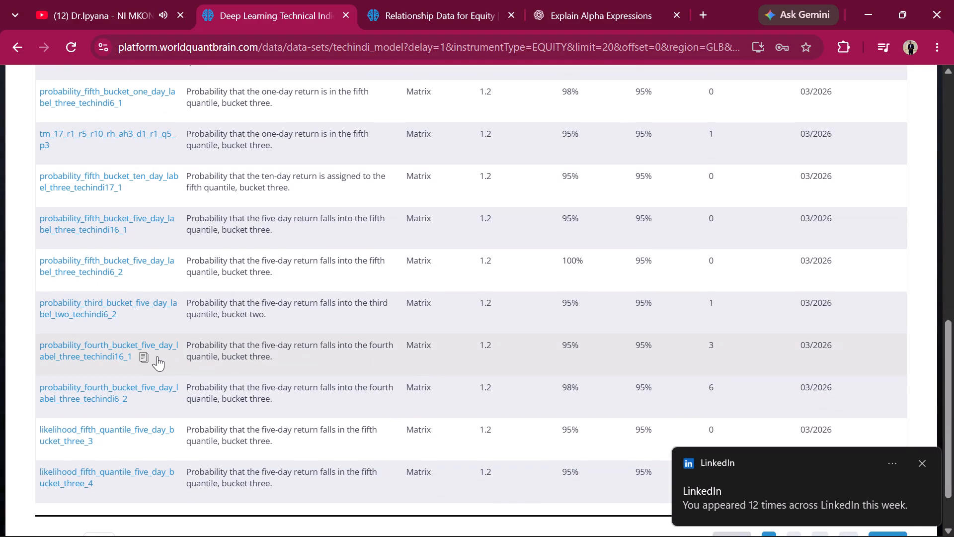
click(149, 356)
scroll(149, 356, up, 5)
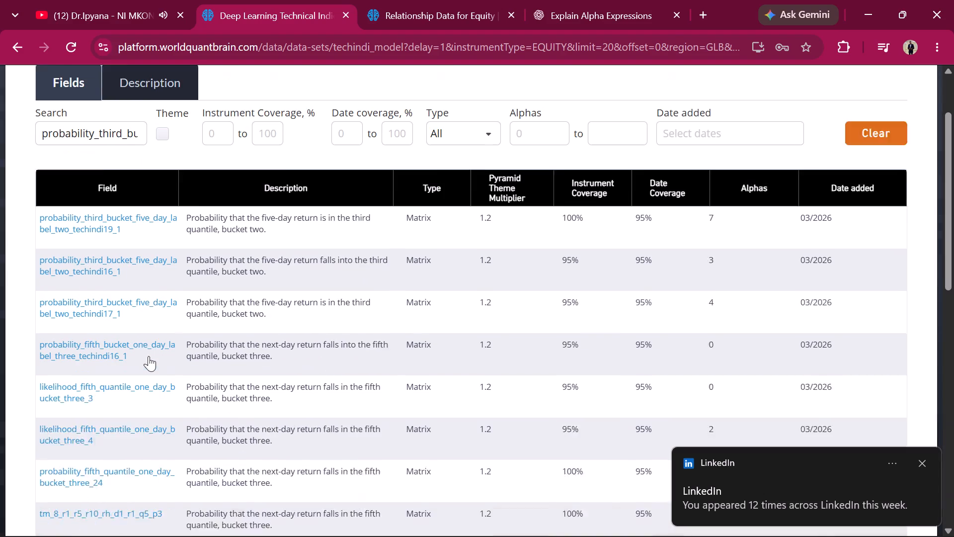
click(182, 82)
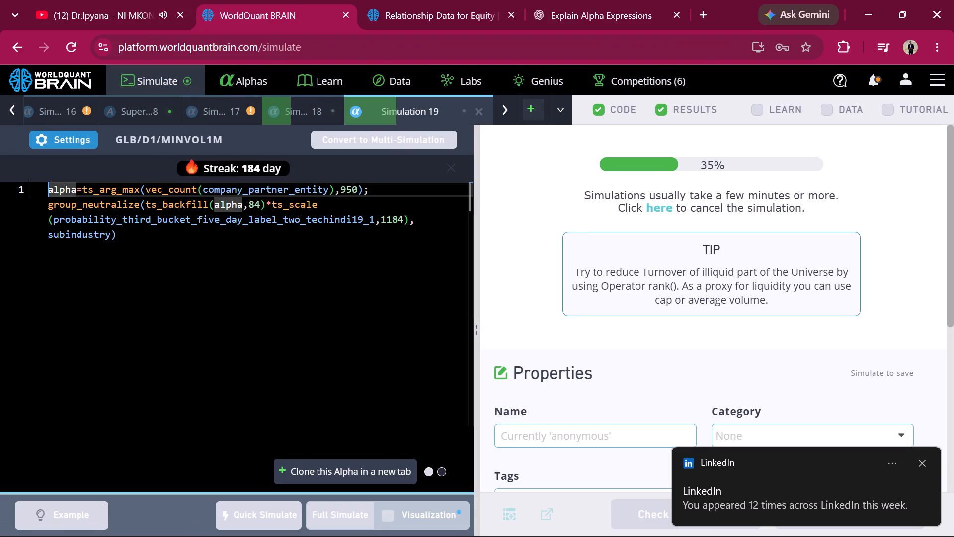
double_click(371, 219)
key(ctrl+v)
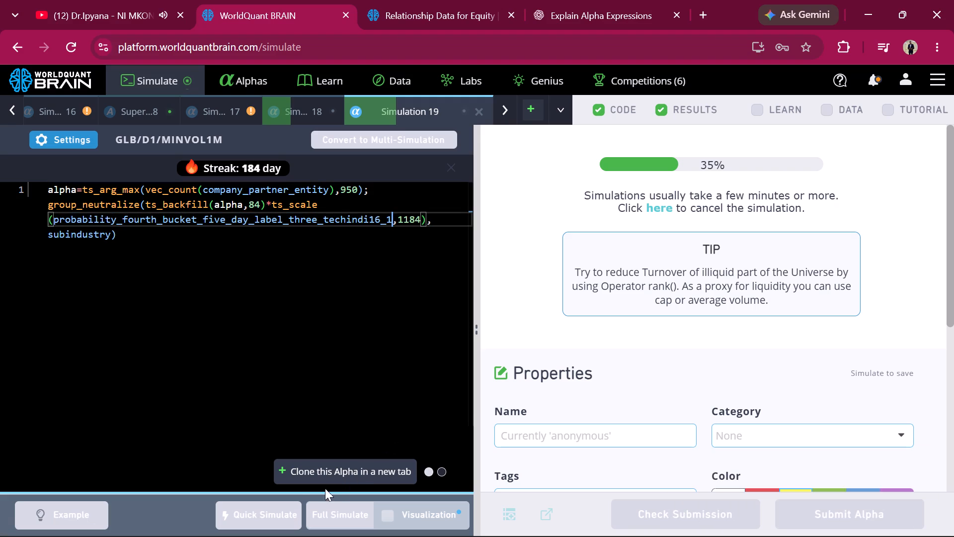
Clone the edited alpha in a new tab and run it as a full simulation.
click(289, 466)
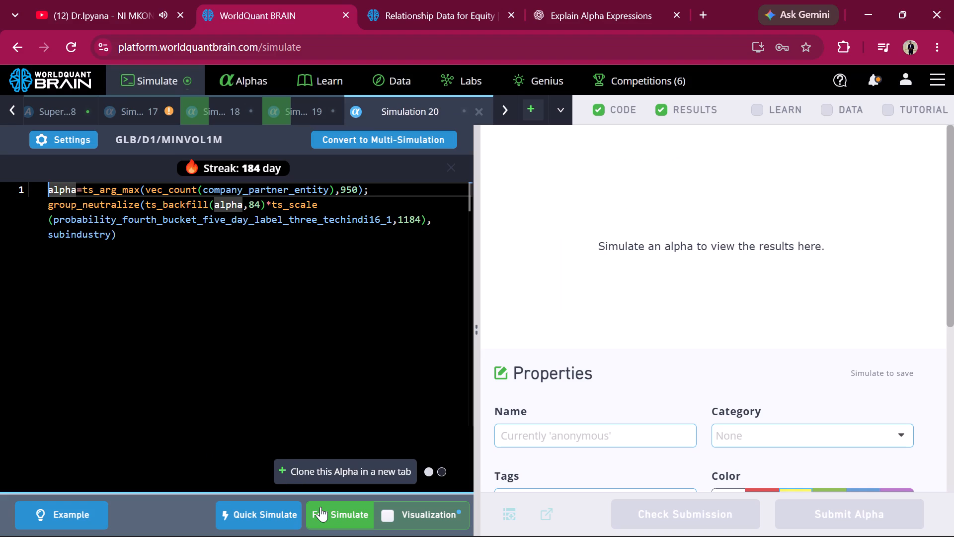
click(320, 507)
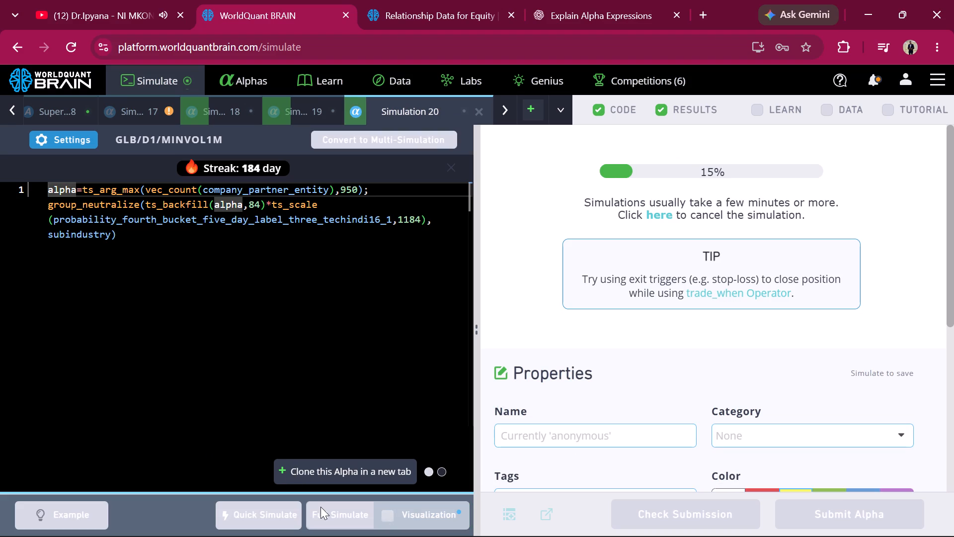
key(Return)
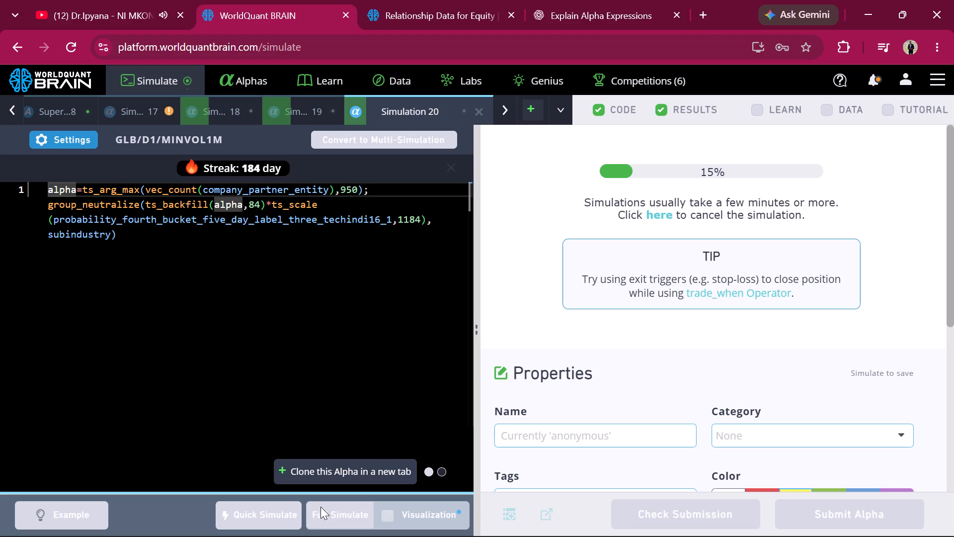
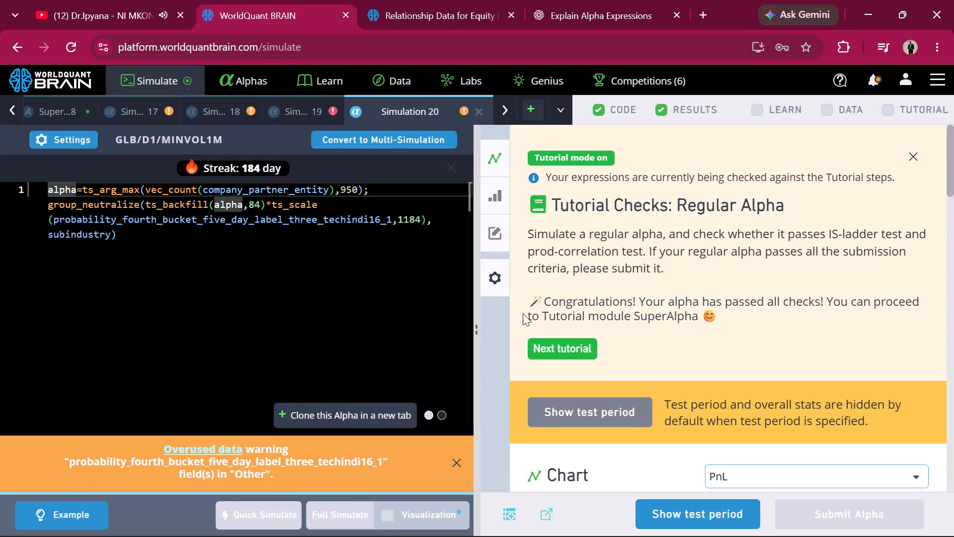
Show the test period for Simulation 20 and examine the yearly and aggregate IS Summary statistics for the IS period.
click(655, 518)
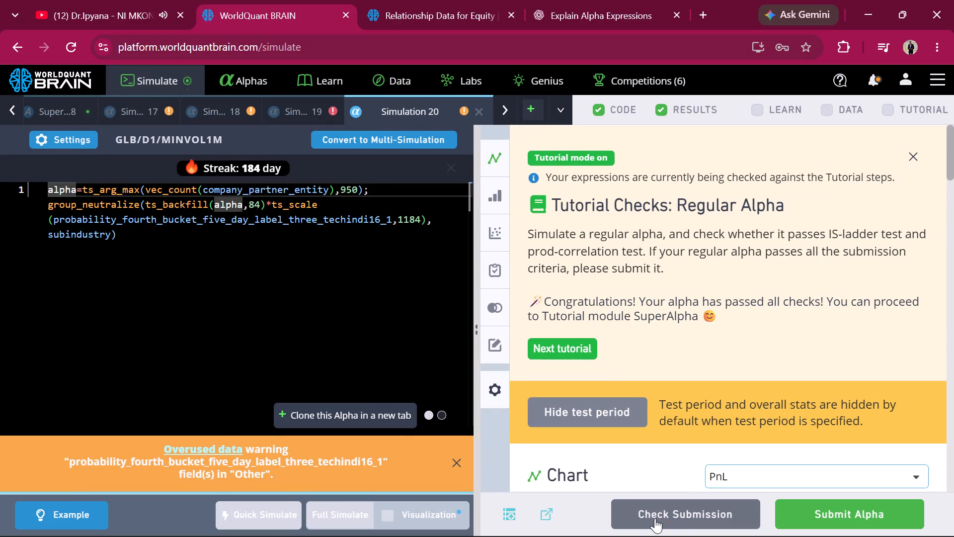
scroll(725, 277, down, 6)
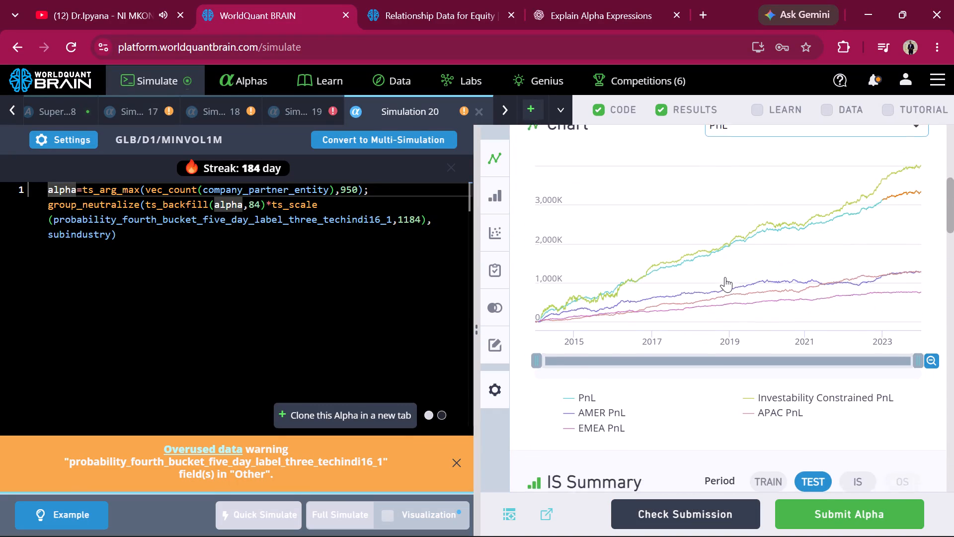
scroll(725, 277, down, 2)
click(860, 280)
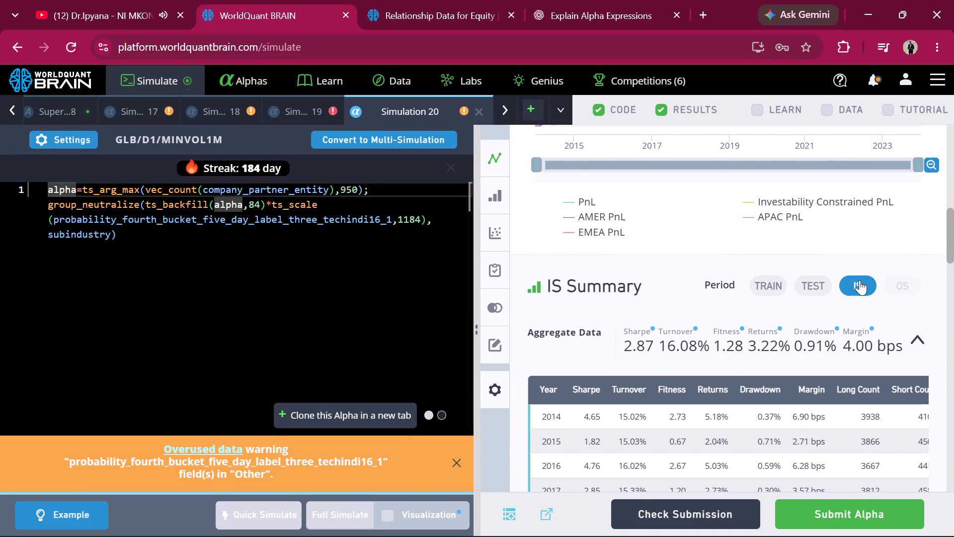
scroll(695, 354, down, 4)
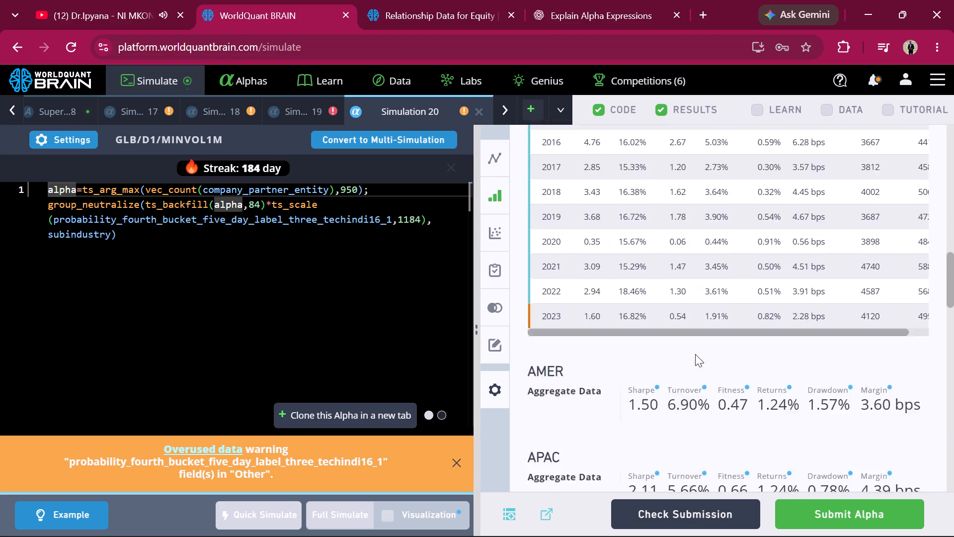
Run the Prod, Power Pool and Self Correlation checks for Simulation 20.
scroll(695, 354, down, 6)
scroll(695, 354, up, 1)
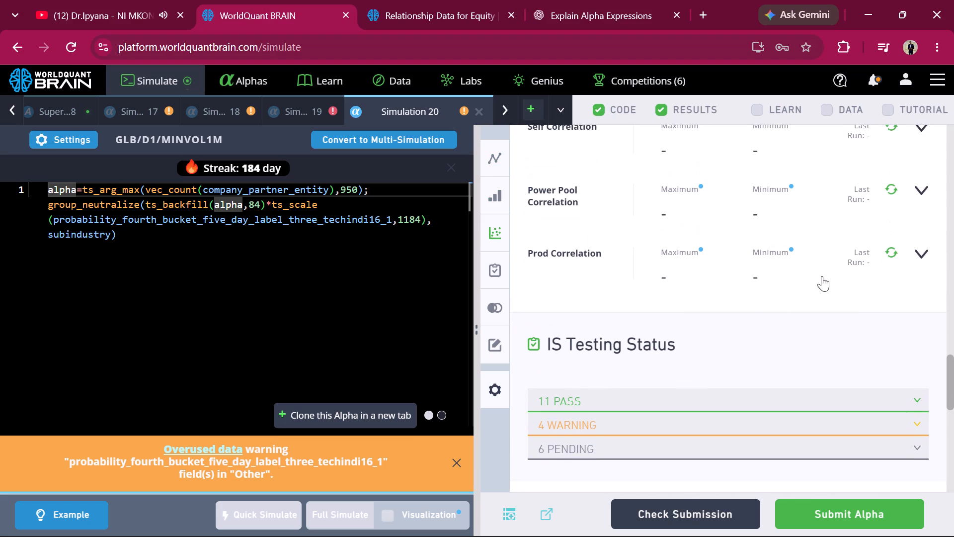
click(891, 251)
click(893, 191)
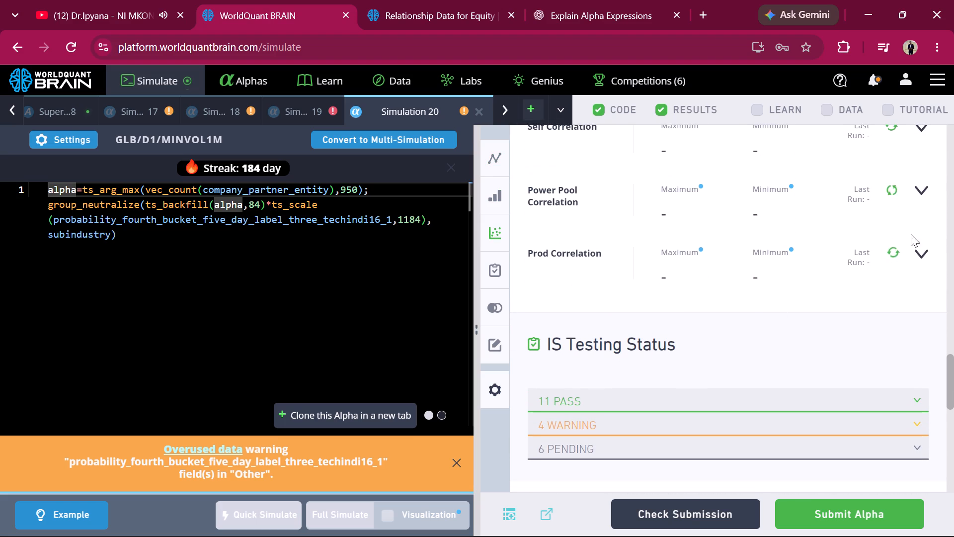
scroll(915, 205, up, 1)
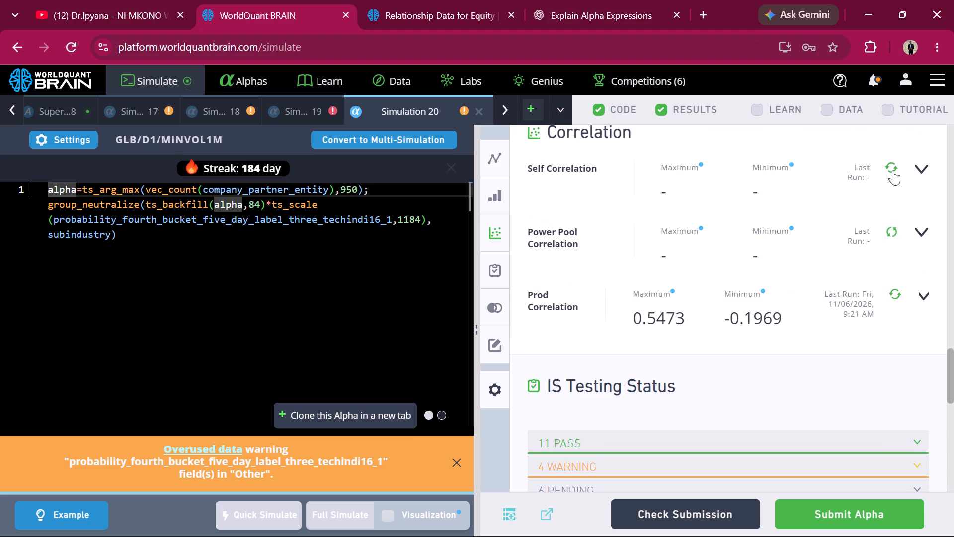
click(886, 169)
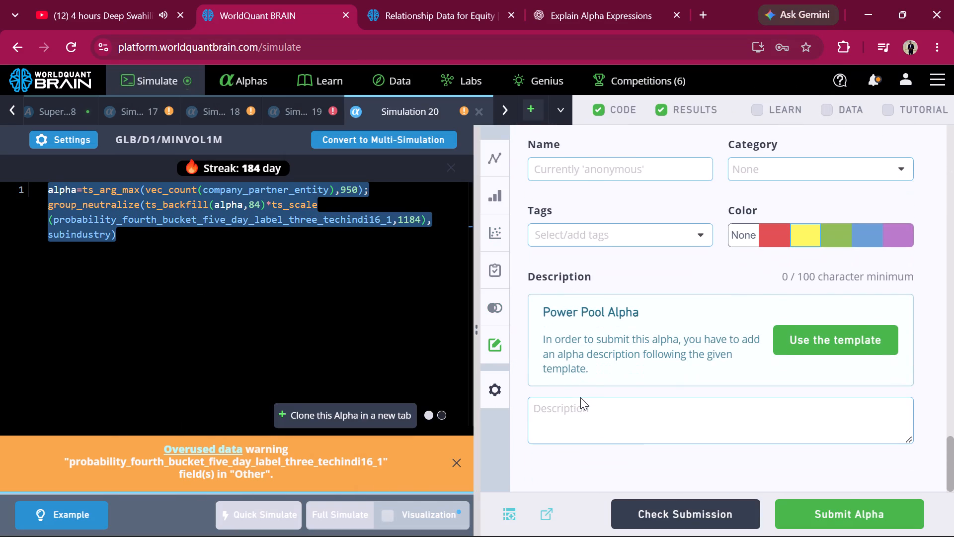
click(561, 423)
key(ctrl+v)
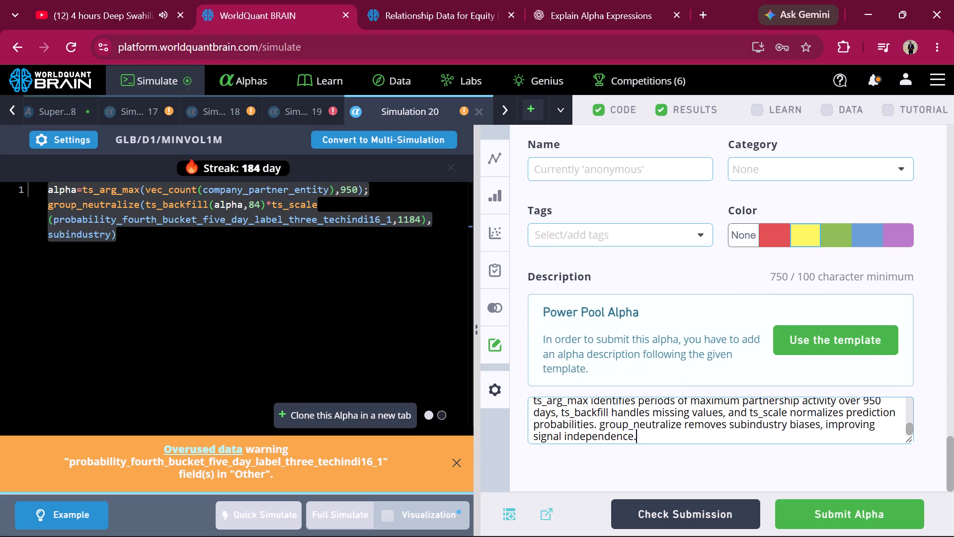
Remove the blank lines before "Rationale for operators used" and "Rationale for data used" in the description.
scroll(561, 423, up, 1)
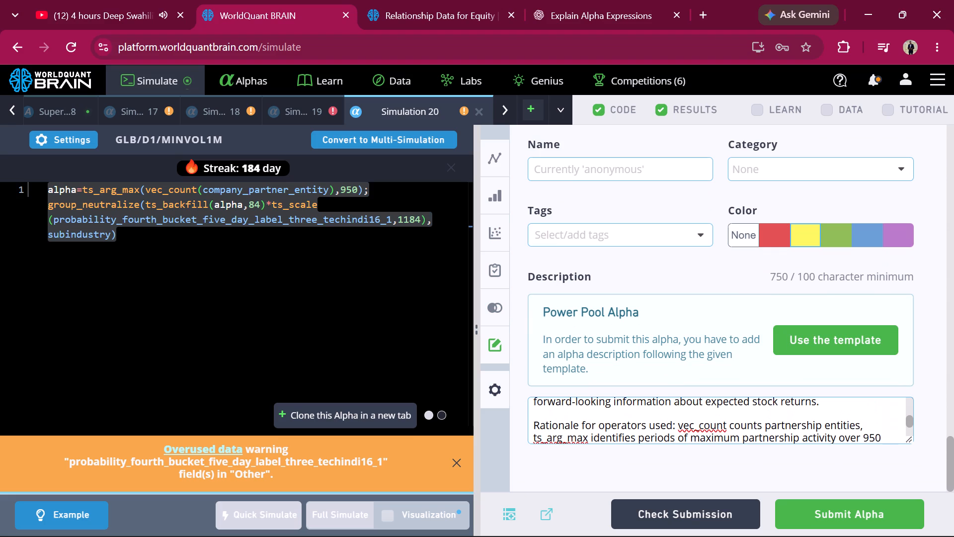
click(534, 426)
key(BackSpace)
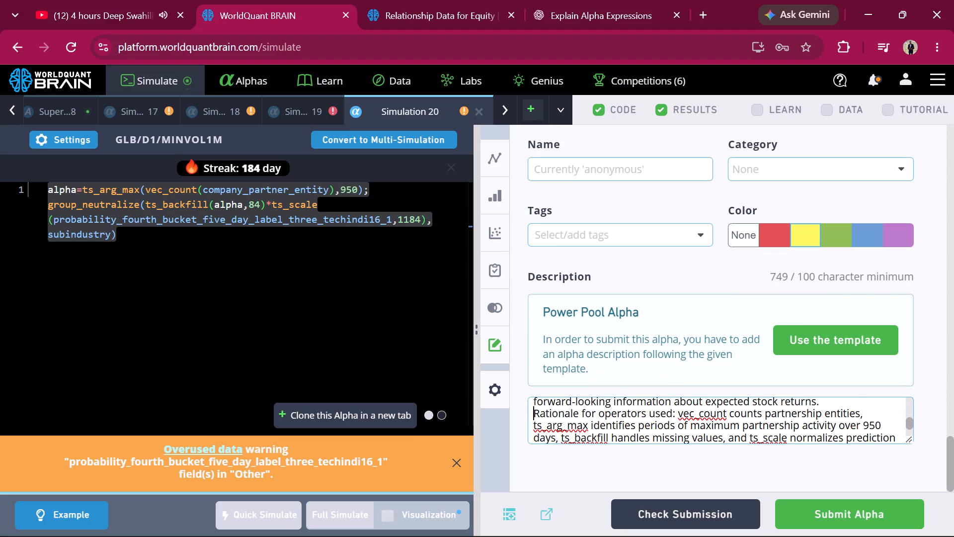
scroll(534, 426, up, 2)
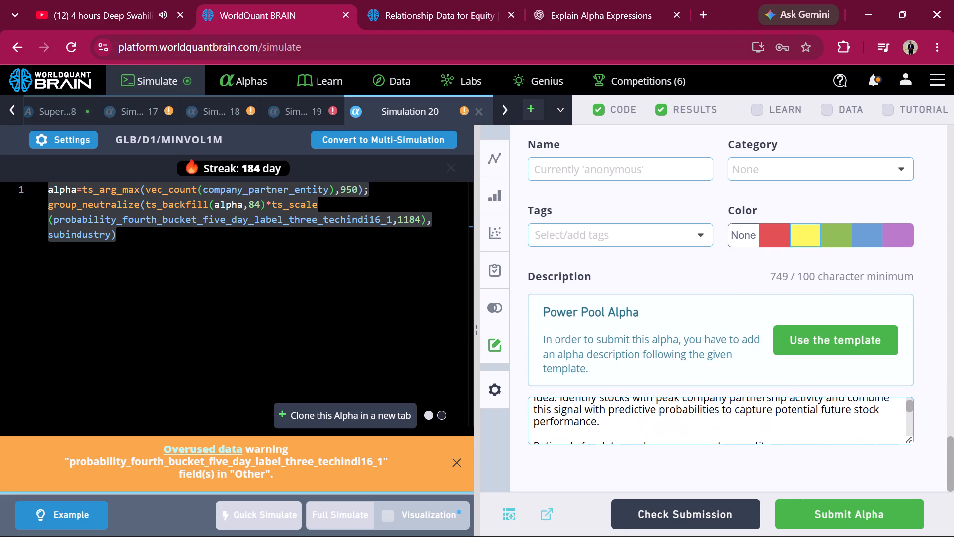
scroll(537, 417, down, 1)
click(529, 431)
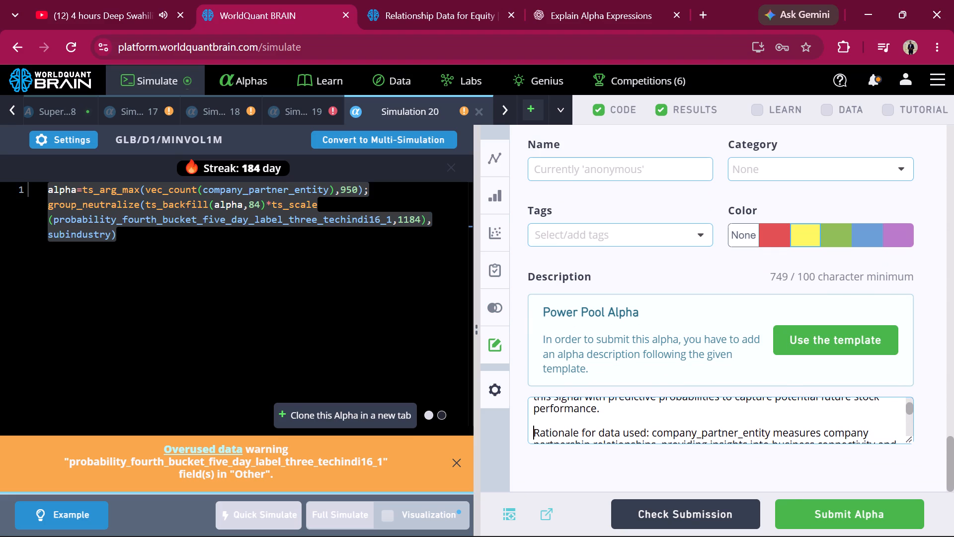
key(BackSpace)
scroll(529, 431, up, 3)
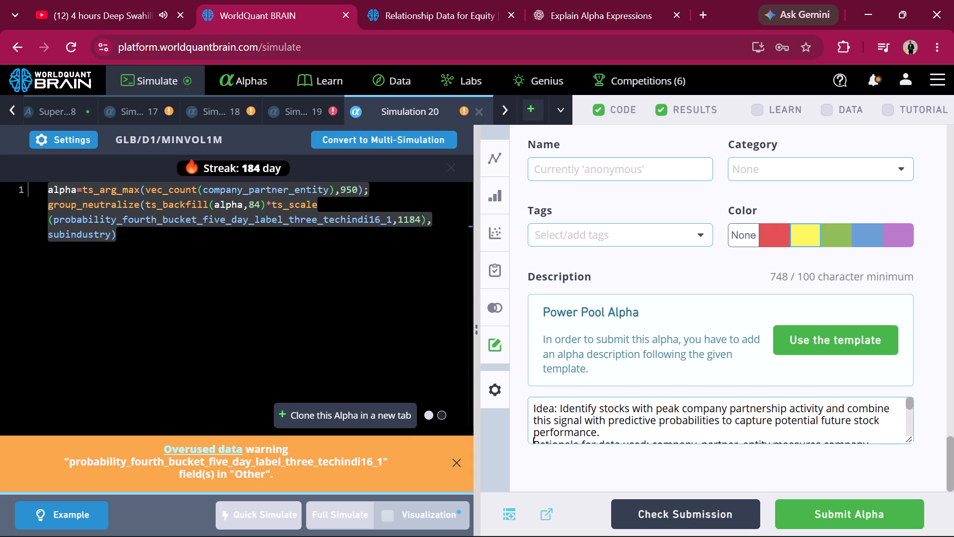
Run the submission check on Simulation 20.
click(729, 512)
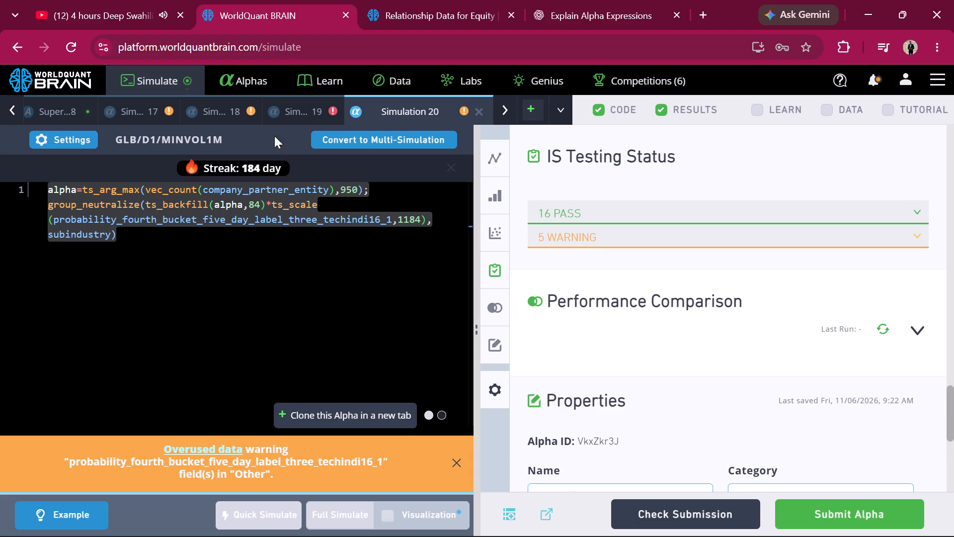
Reveal the test period results of Simulation 18 and set its IS Summary to the IS period.
click(235, 115)
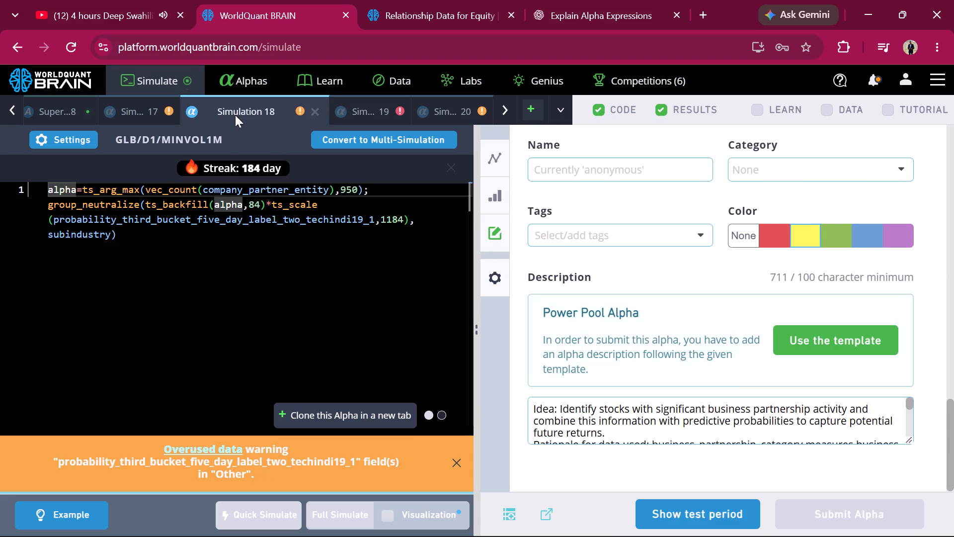
click(653, 518)
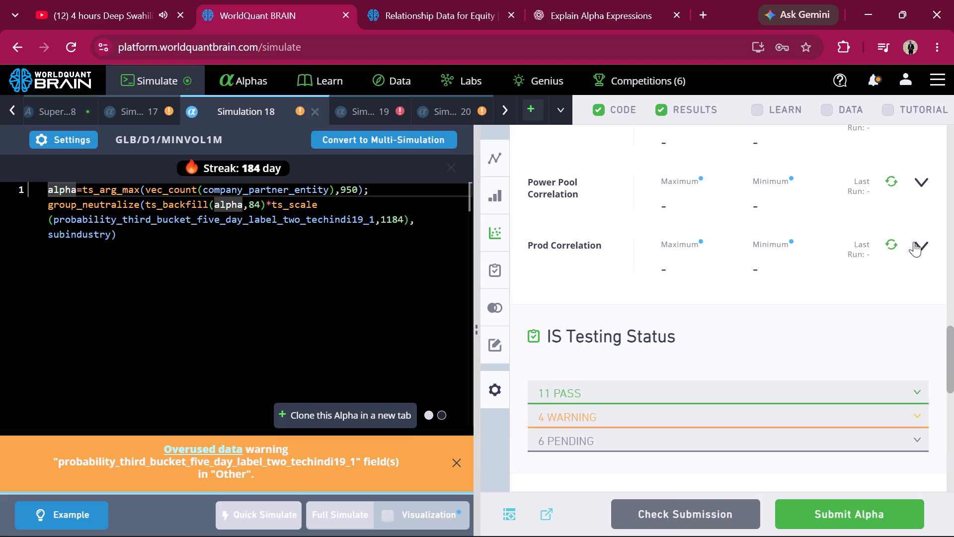
click(892, 248)
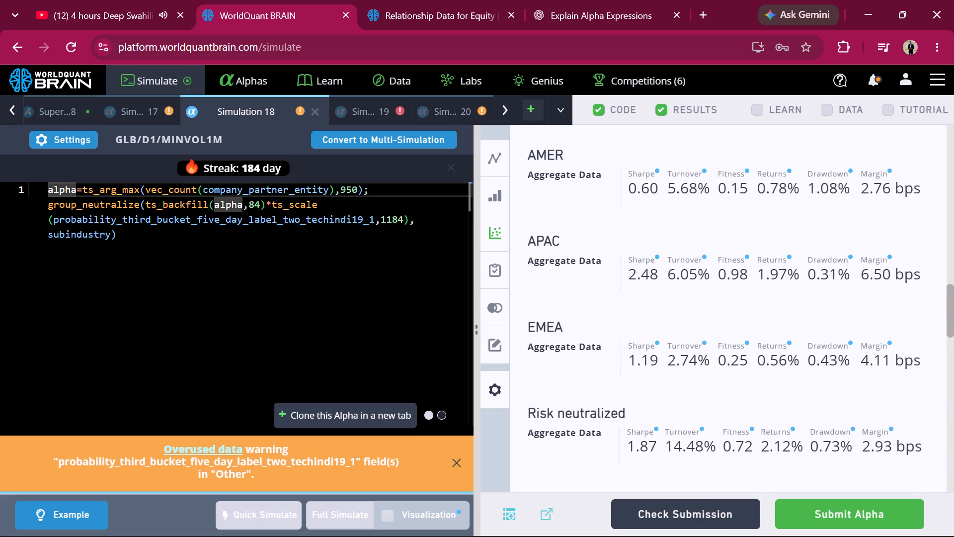
click(894, 267)
scroll(894, 267, up, 8)
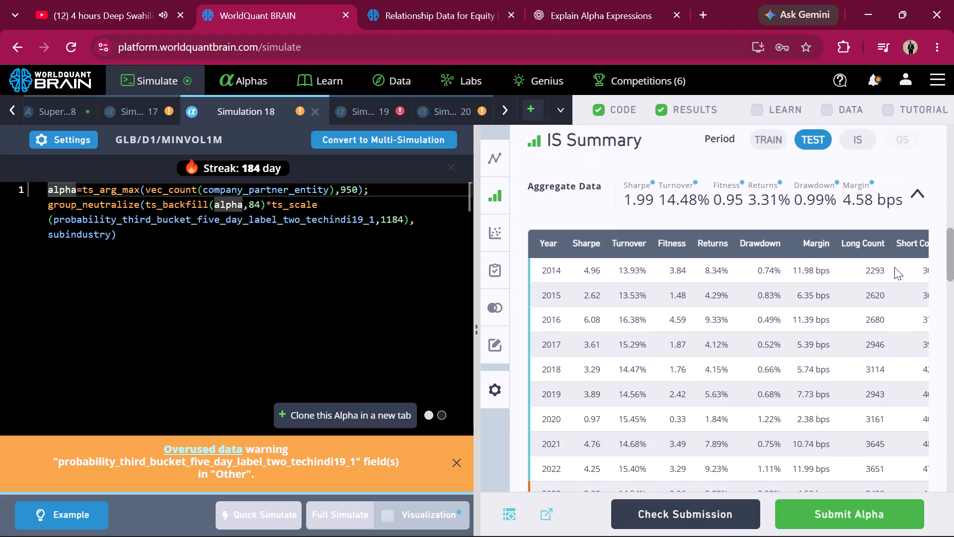
scroll(894, 267, up, 2)
click(852, 353)
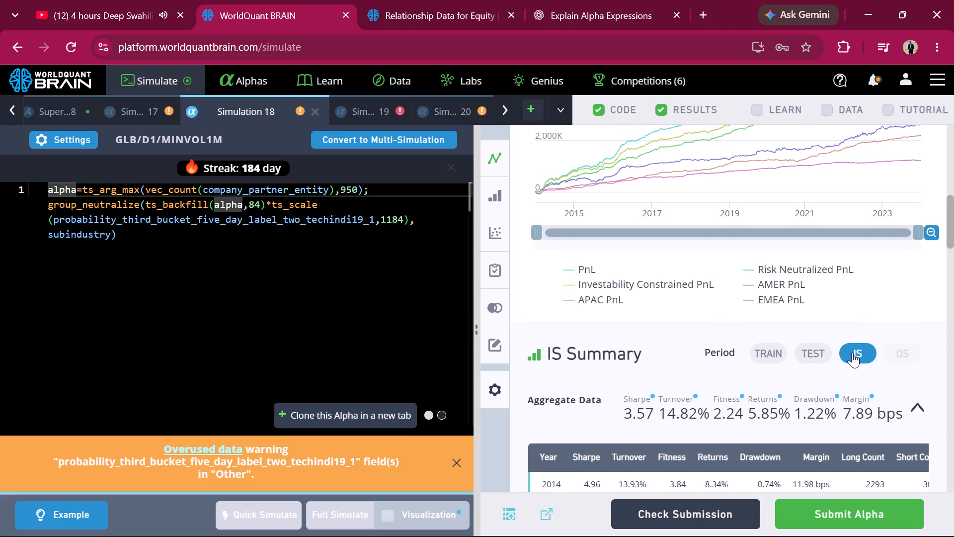
Run the Prod, Power Pool and Self Correlation checks on Simulation 18.
scroll(852, 353, down, 8)
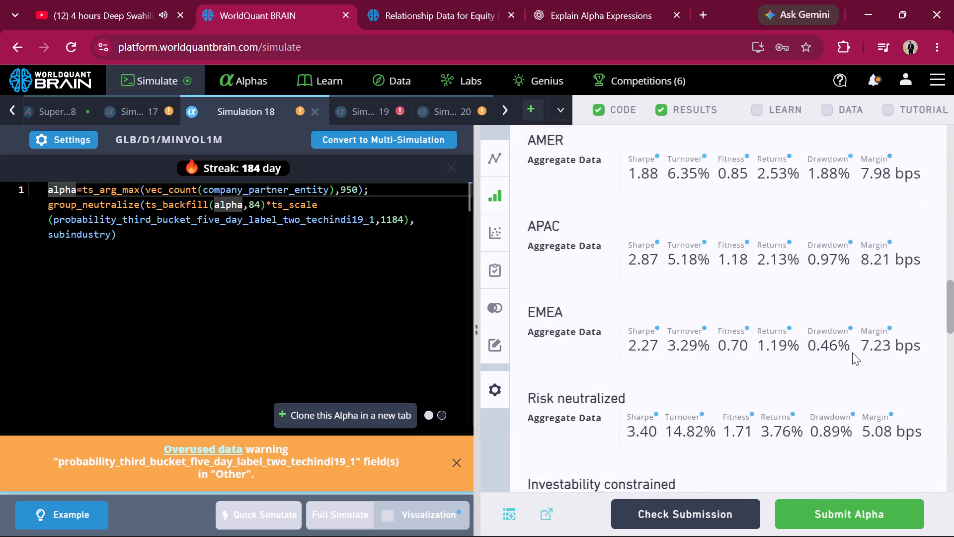
scroll(852, 353, down, 4)
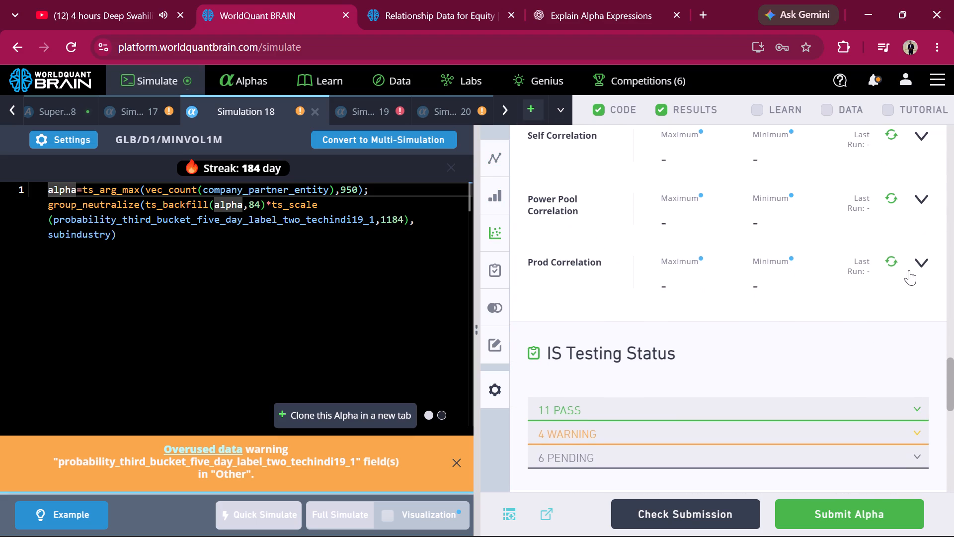
click(891, 258)
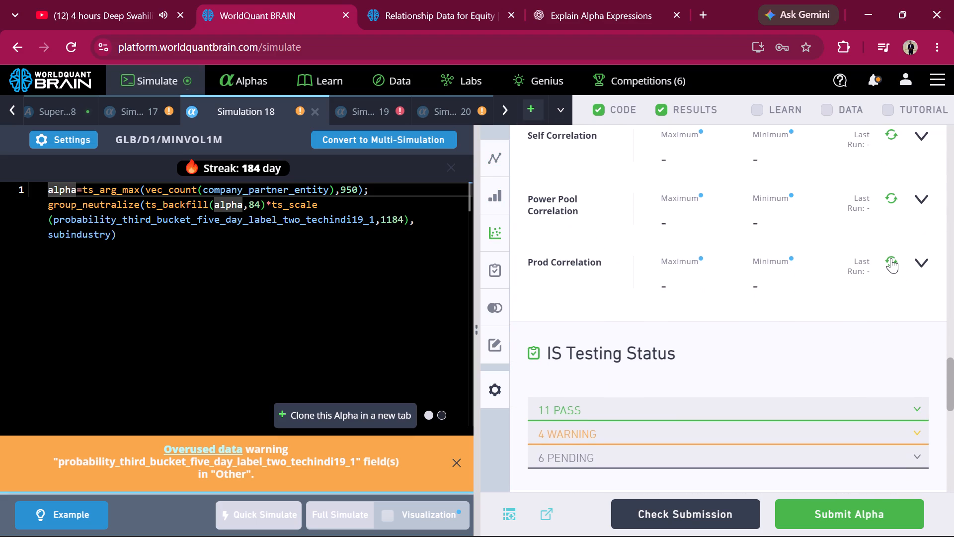
click(891, 262)
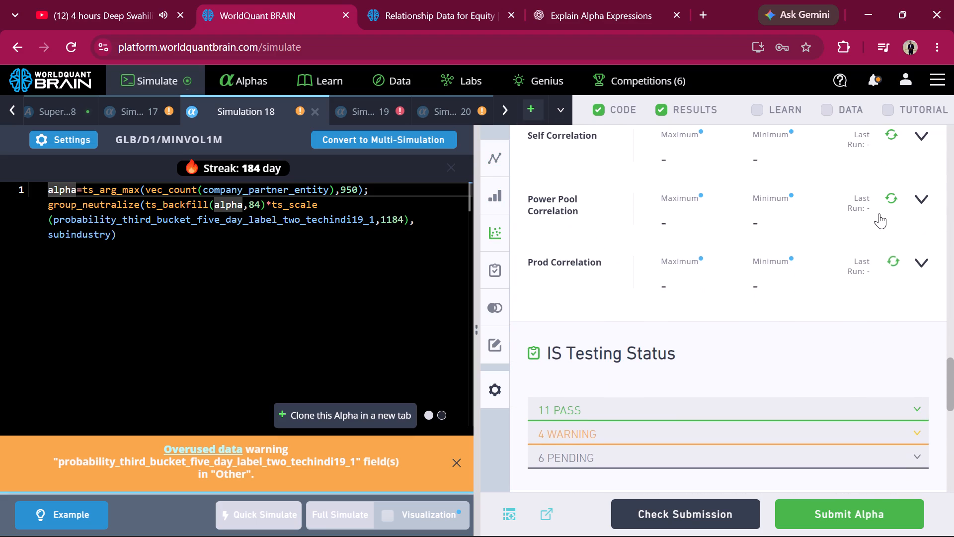
click(890, 194)
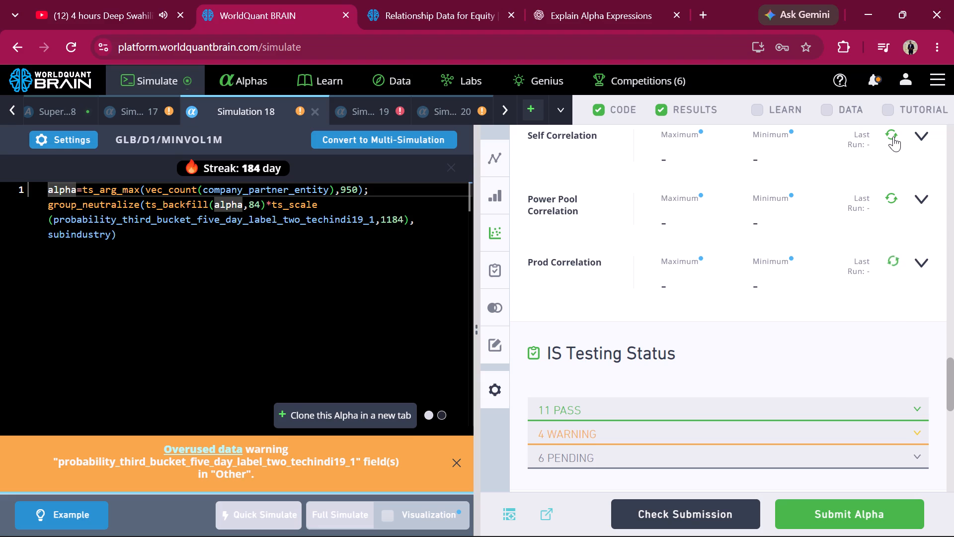
click(893, 136)
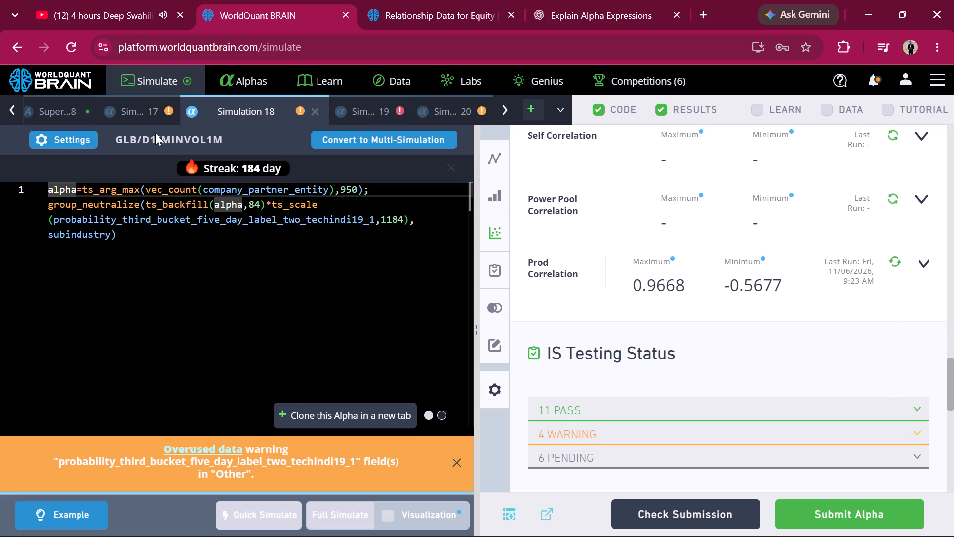
Review the Self, Power Pool and Prod Correlation results of Simulation 17.
click(133, 113)
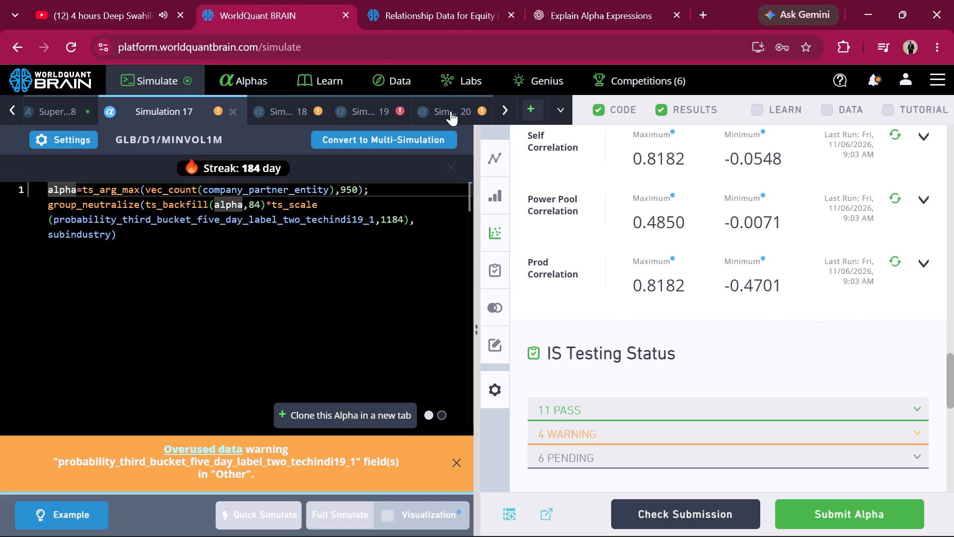
scroll(451, 111, left, 3)
scroll(385, 114, left, 2)
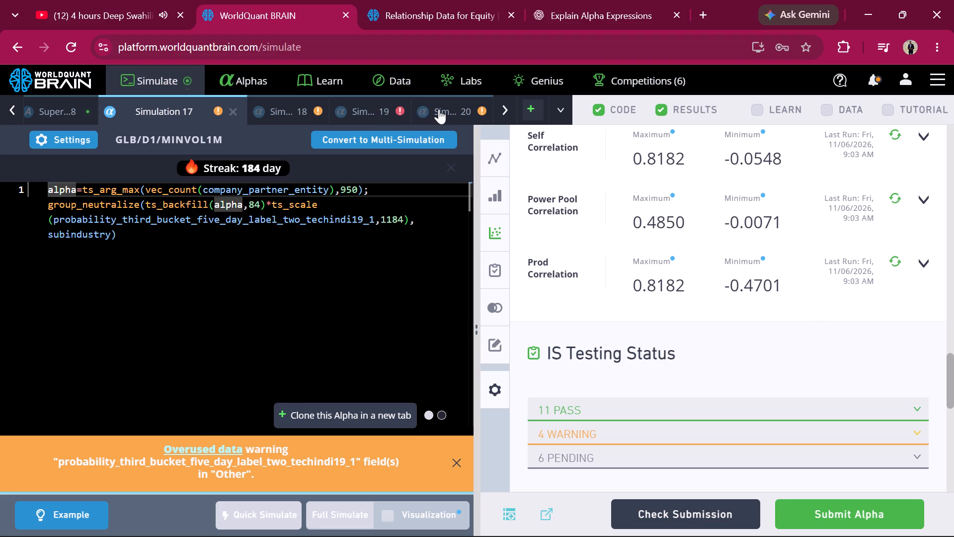
Submit the Simulation 20 alpha, which uses probability_fourth_bucket_five_day_label_three_techindi16_1.
click(439, 109)
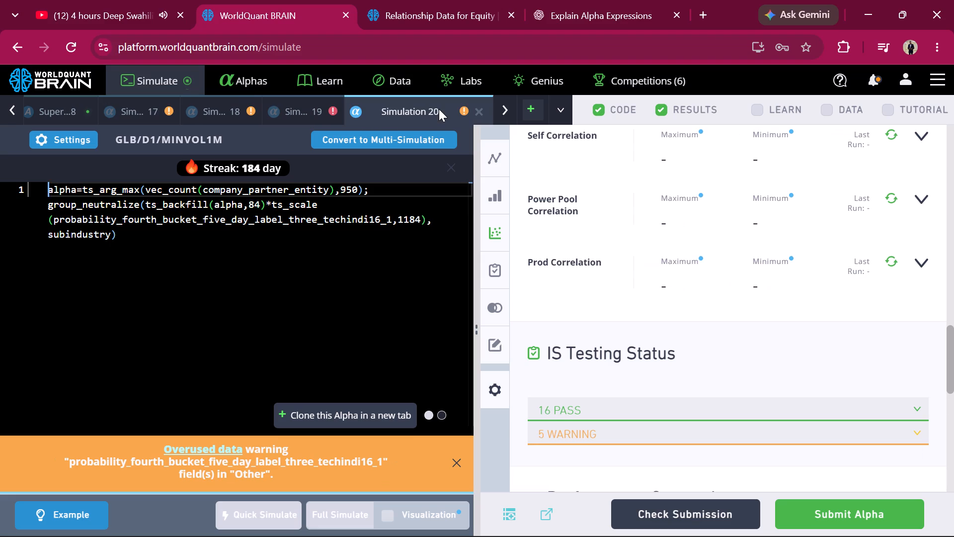
click(439, 109)
scroll(439, 109, left, 4)
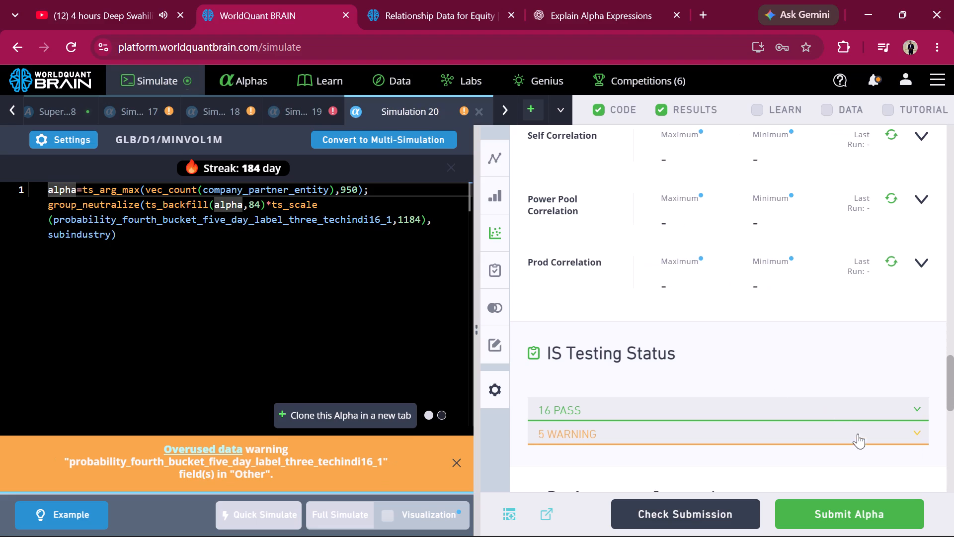
click(838, 519)
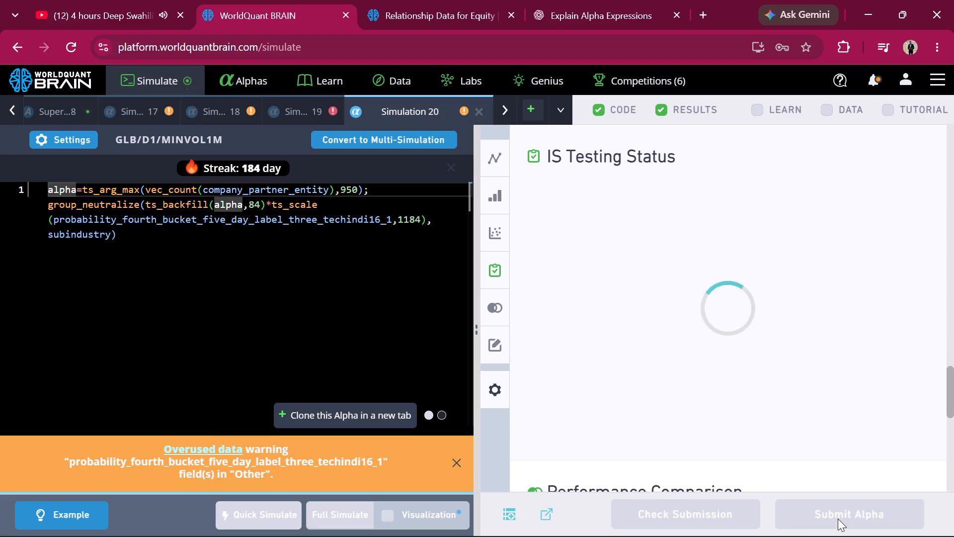
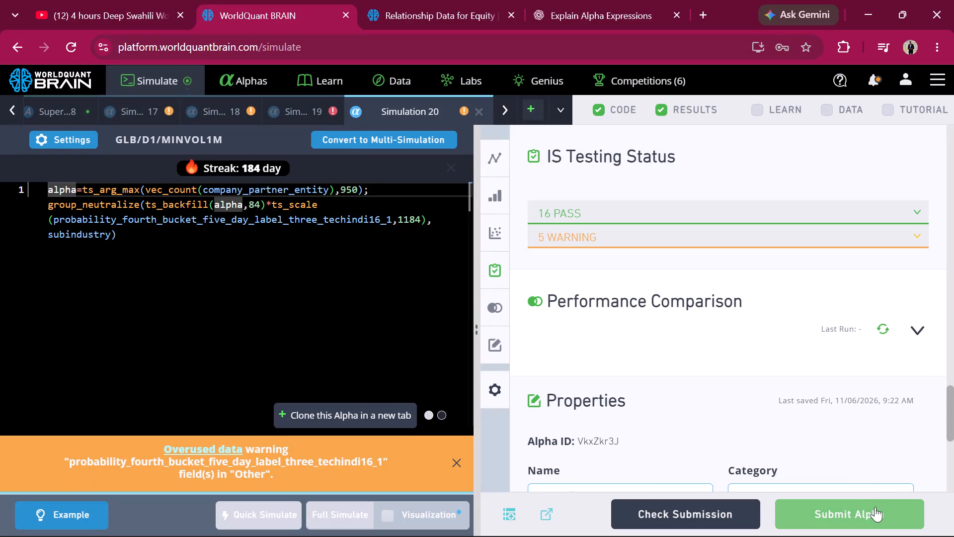
Try again to submit the Simulation 20 alpha.
click(873, 508)
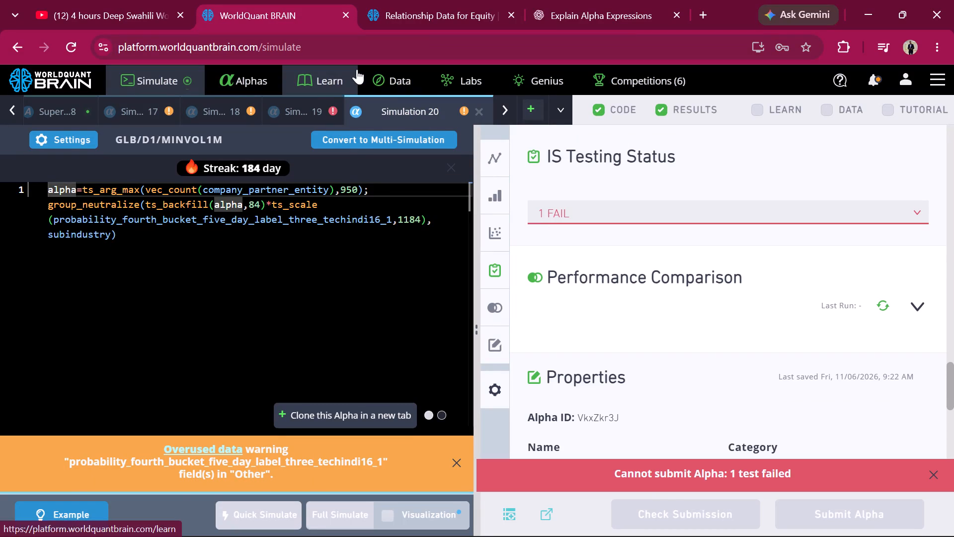
Switch to YouTube and resume the paused 4-hour Deep Swahili Worship Music Mix 9 video.
click(70, 10)
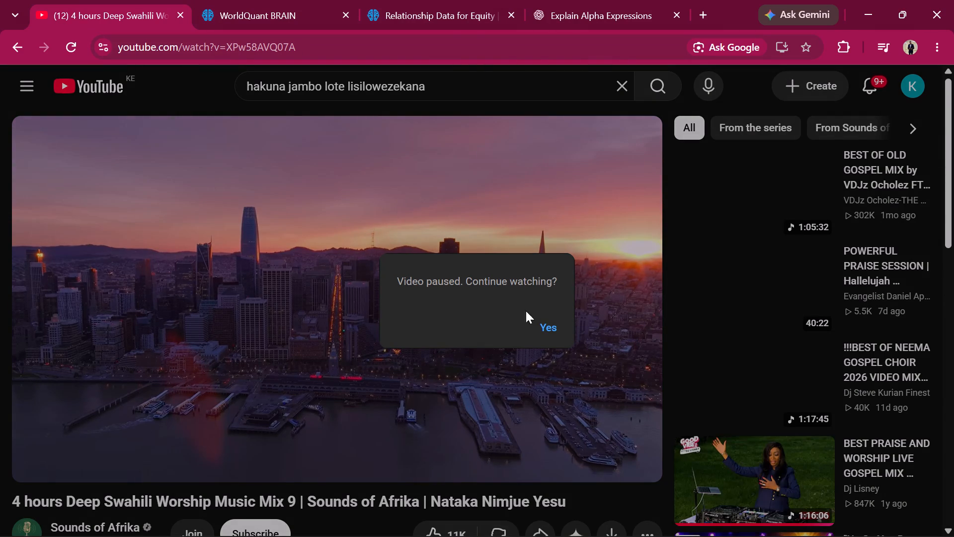
click(540, 326)
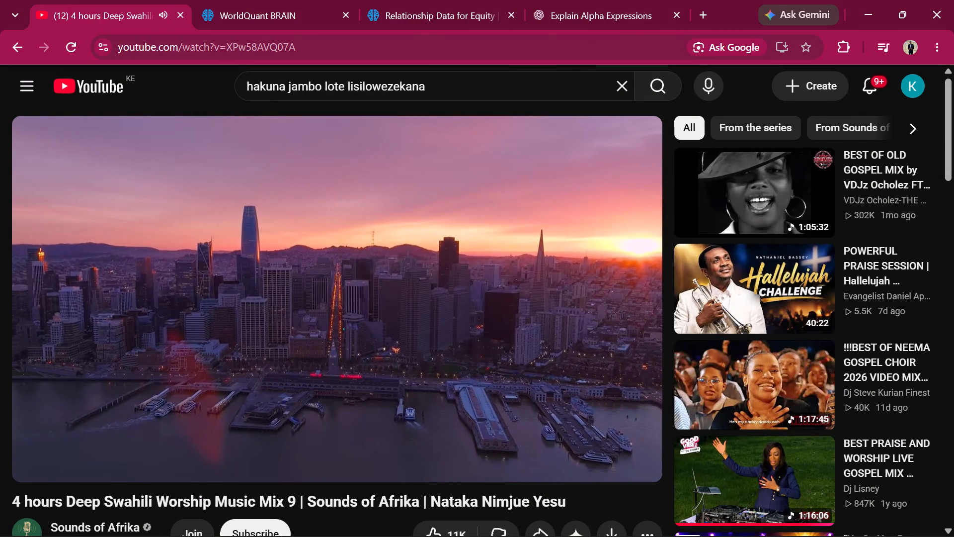
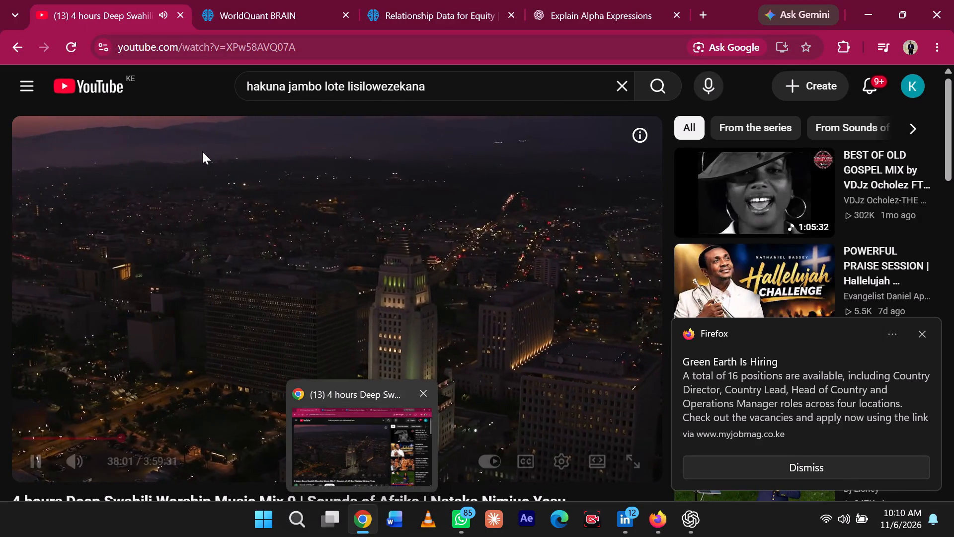
Return to the WorldQuant BRAIN simulator, dismiss the job notification and clone the Simulation 20 alpha into a new simulation.
click(240, 19)
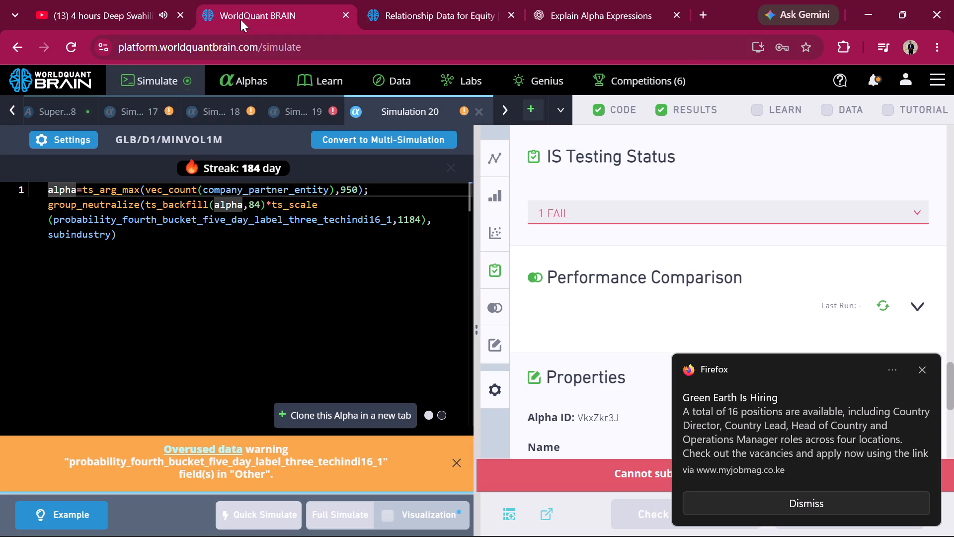
click(927, 374)
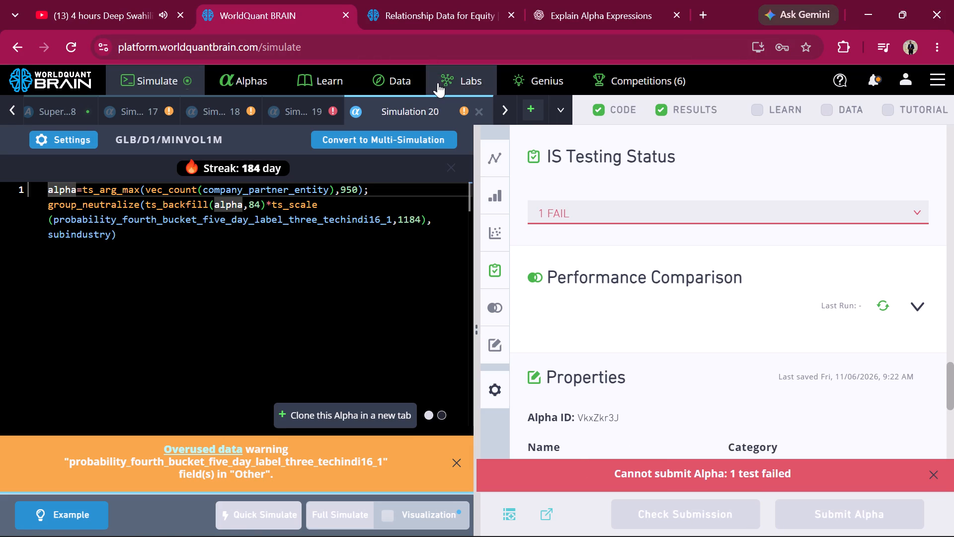
click(252, 92)
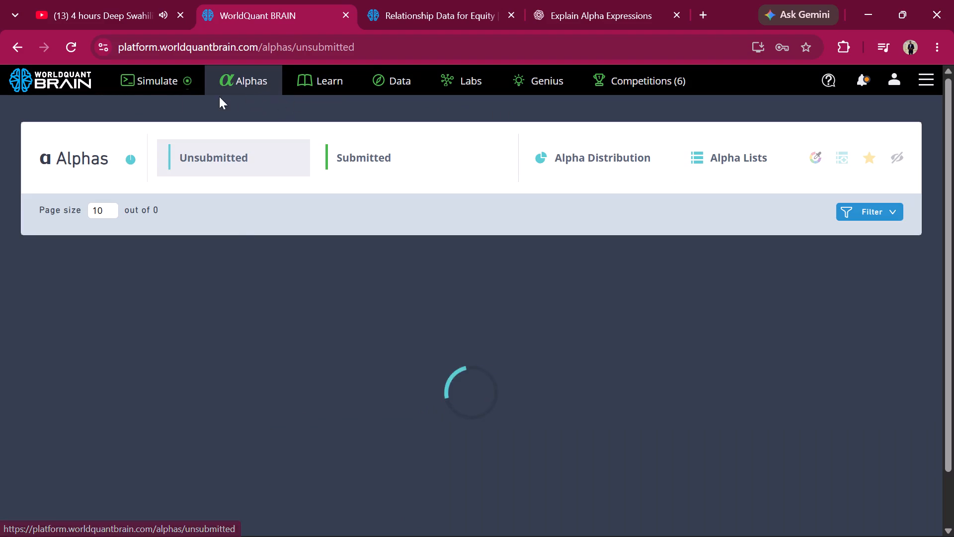
click(167, 84)
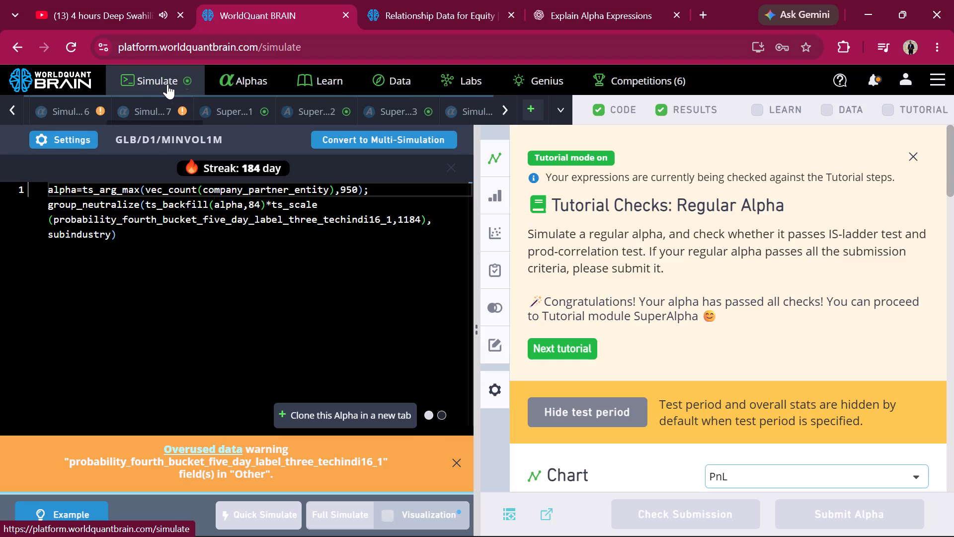
click(312, 427)
click(316, 417)
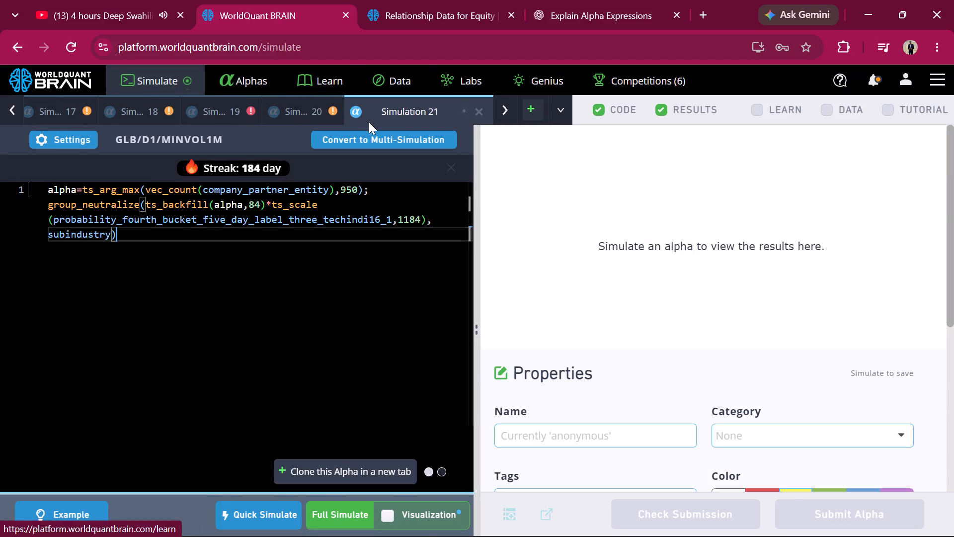
Review the Genius page, examining the pyramid alpha distribution and the pyramid theme multipliers by category and region.
click(561, 80)
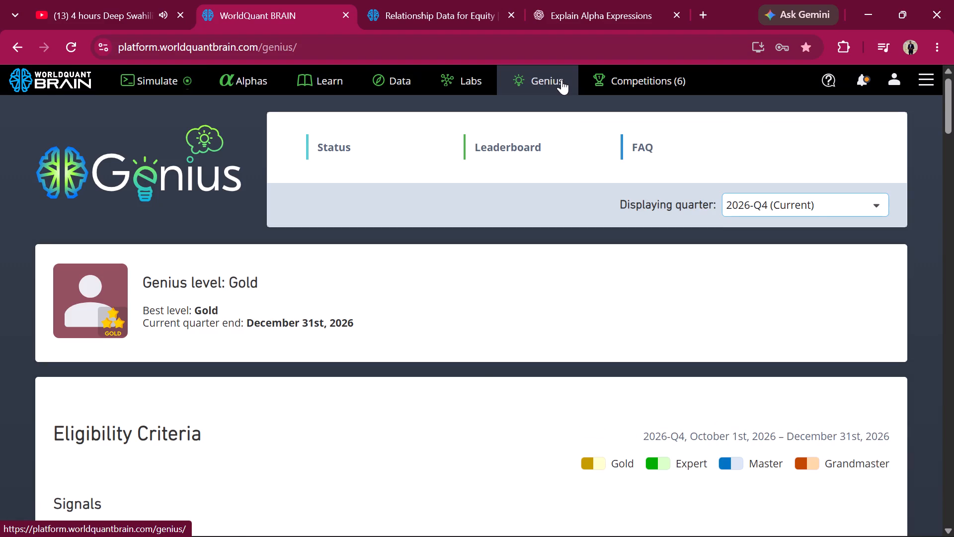
scroll(471, 391, down, 8)
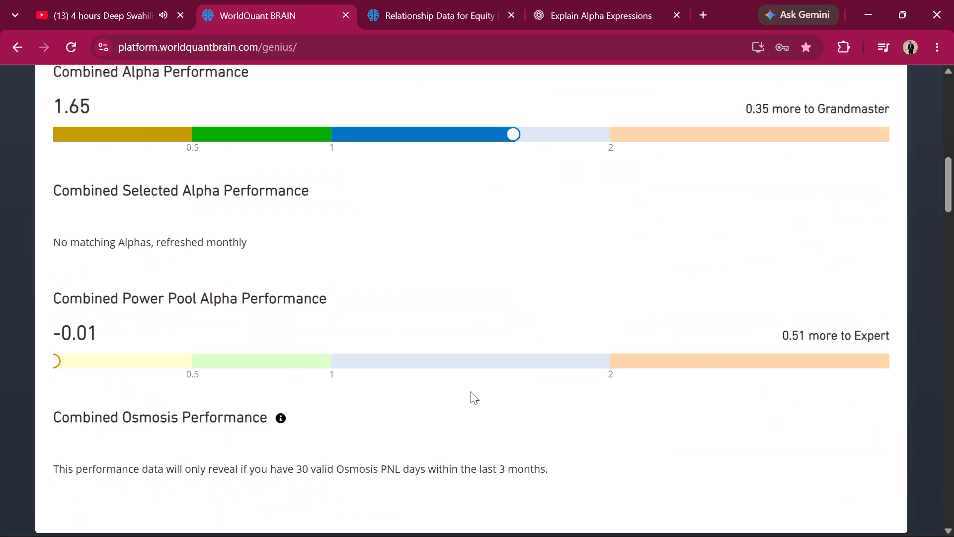
scroll(471, 391, down, 13)
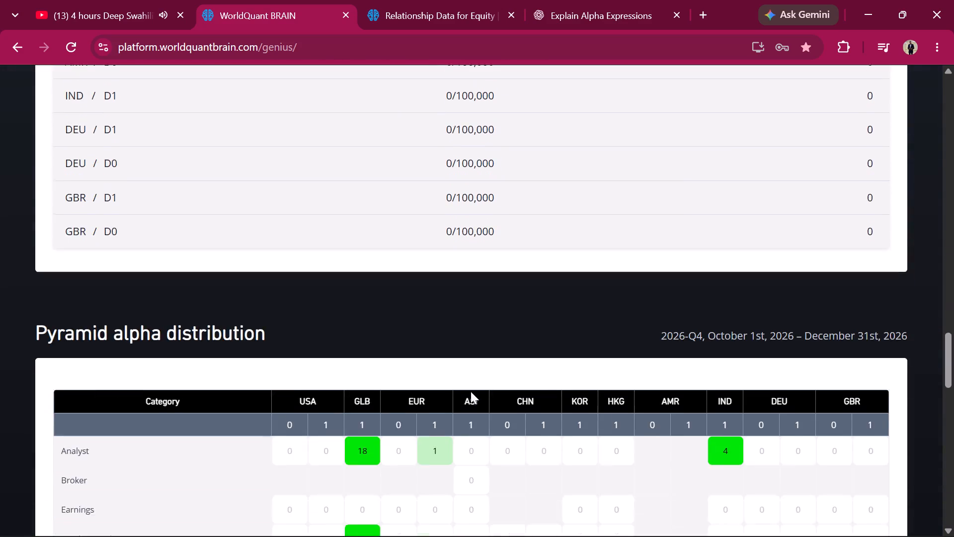
scroll(471, 391, down, 7)
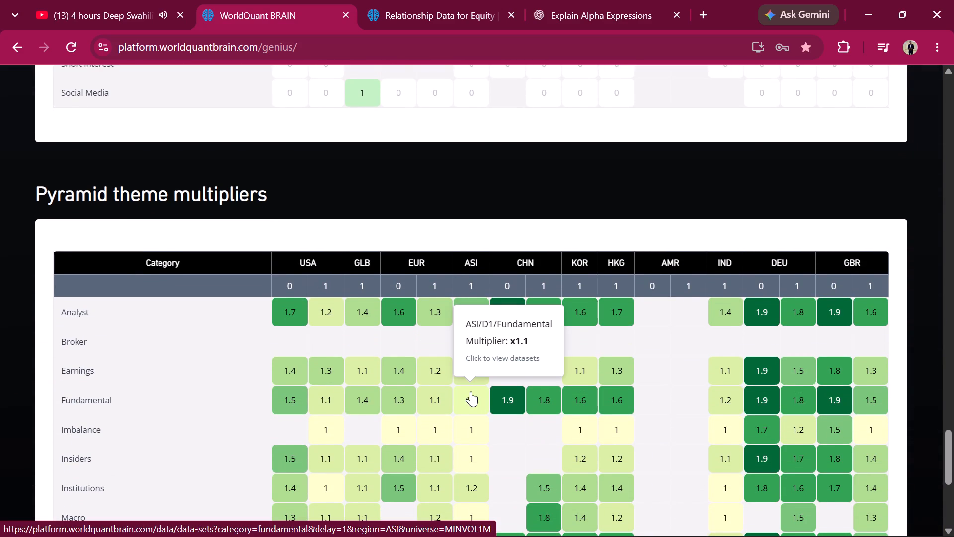
scroll(471, 391, down, 7)
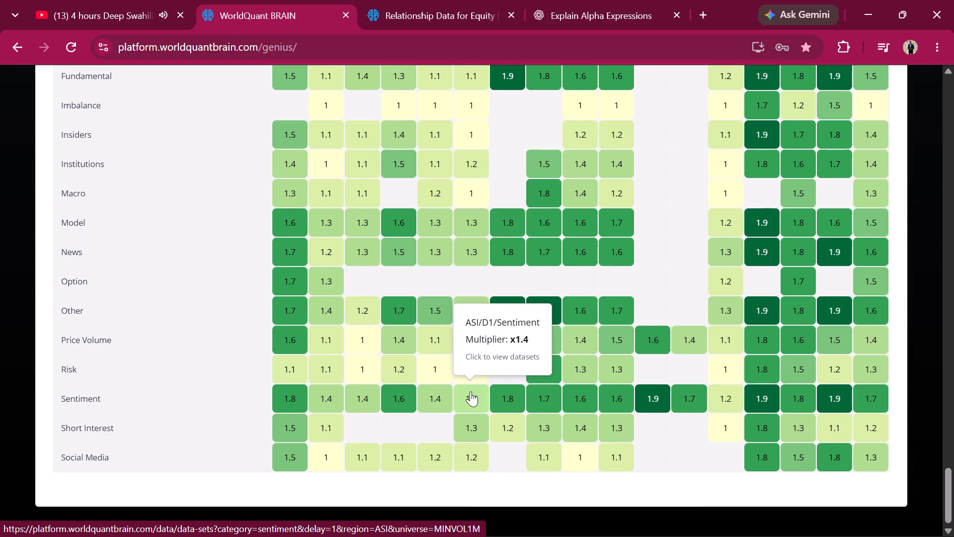
scroll(471, 391, down, 3)
scroll(345, 186, up, 1)
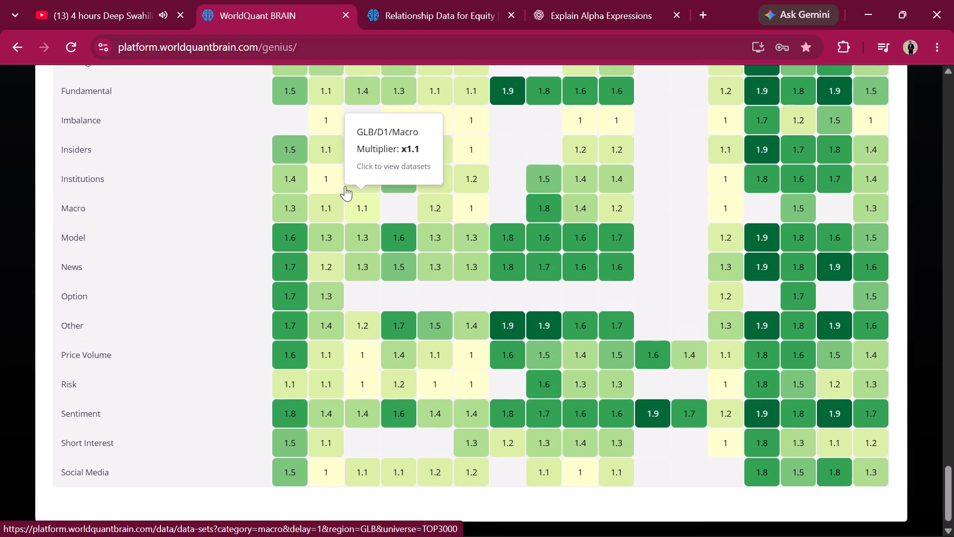
scroll(345, 186, up, 1)
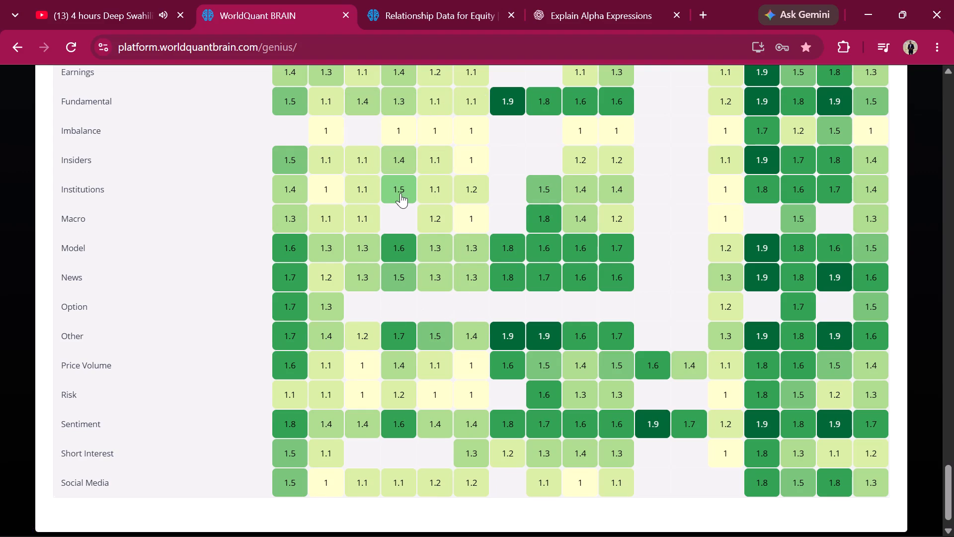
scroll(400, 193, up, 2)
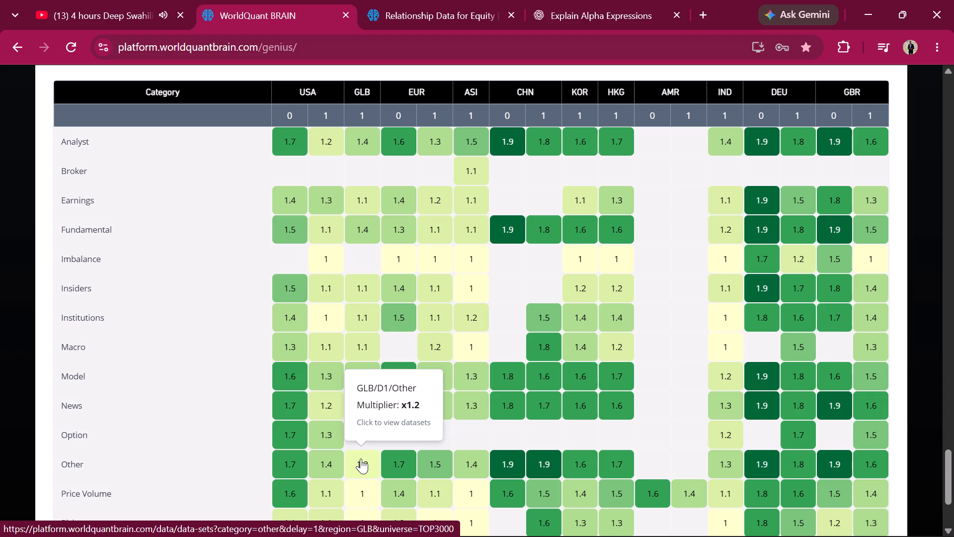
scroll(327, 369, down, 1)
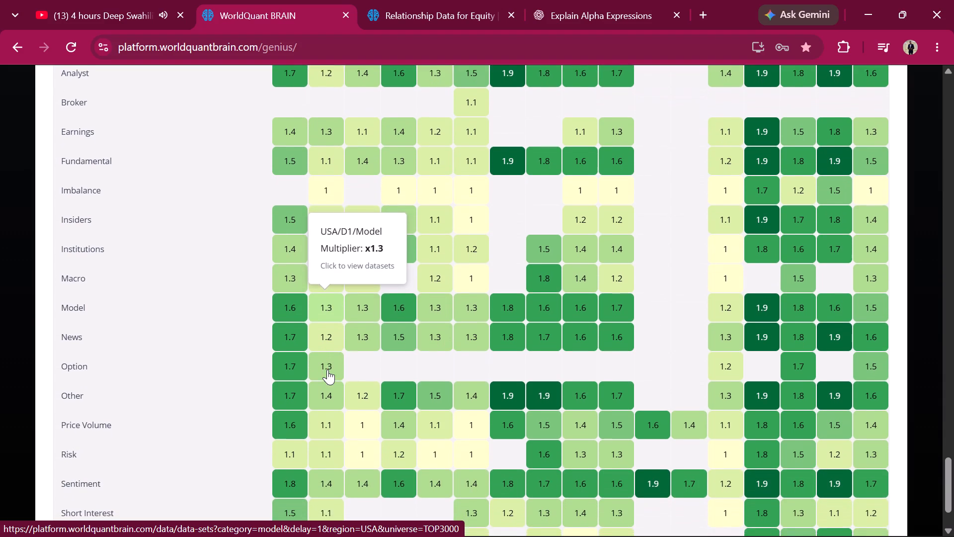
scroll(327, 369, down, 1)
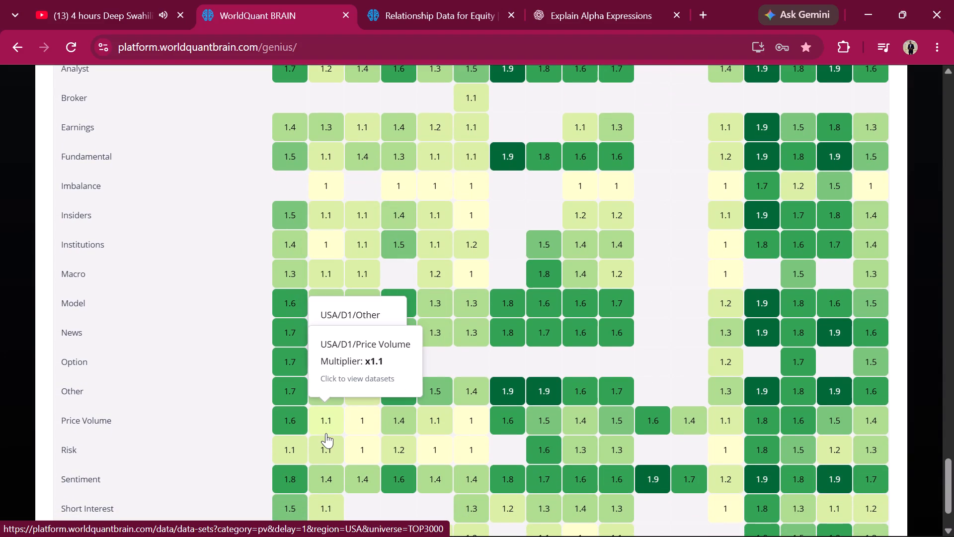
Open the Price Volume datasets for the USA region, delay 1, from the pyramid theme multipliers.
click(326, 423)
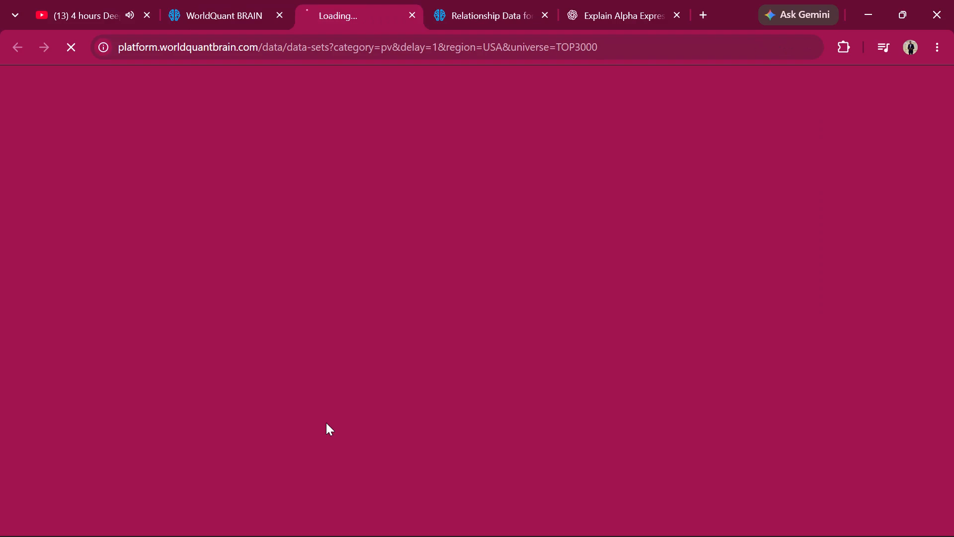
scroll(482, 323, down, 1)
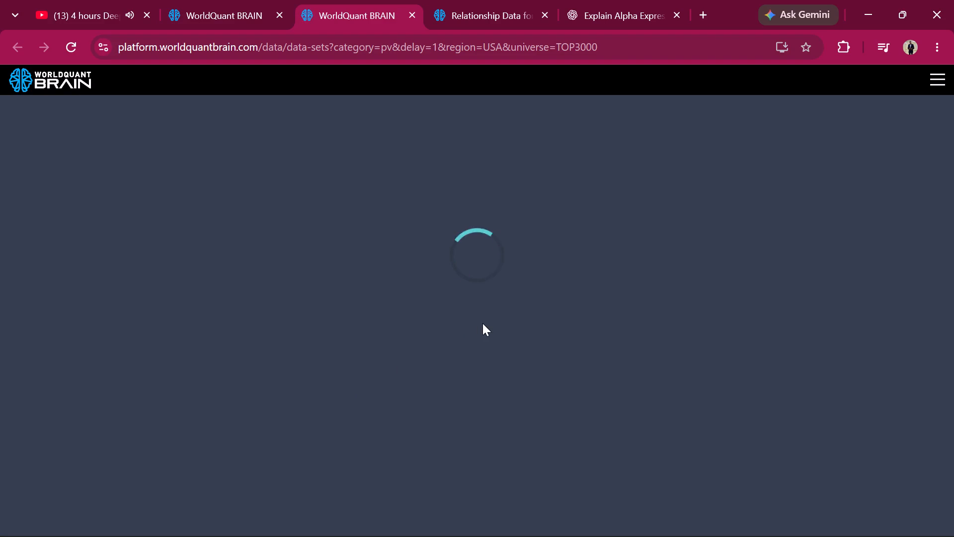
scroll(482, 323, down, 1)
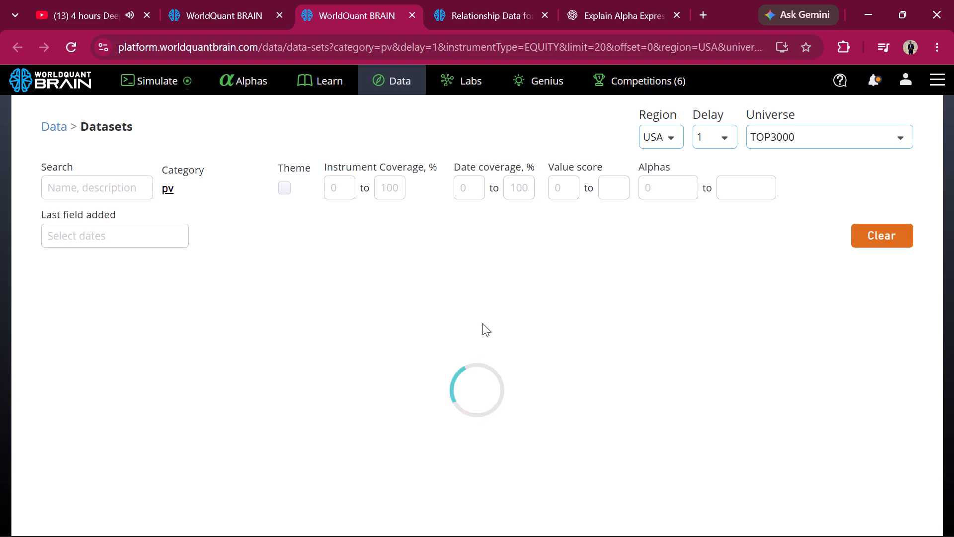
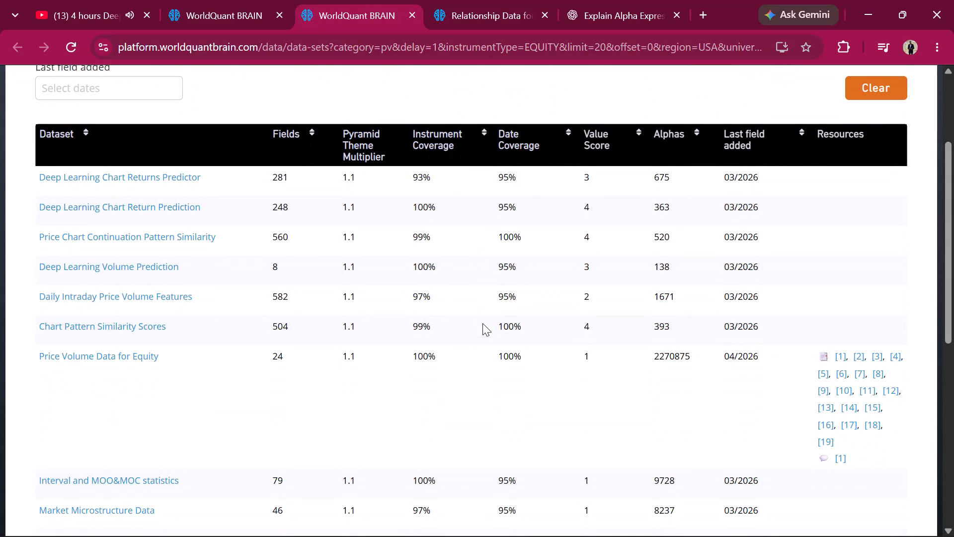
From the Daily Intraday Price Volume Features dataset, copy the fields ask_price_30m_post_open, ask_price_30m_pre_close_2, ask_price_60m_post_open and avg_ask_price_to_vwap_ratio_first_half.
scroll(482, 323, down, 2)
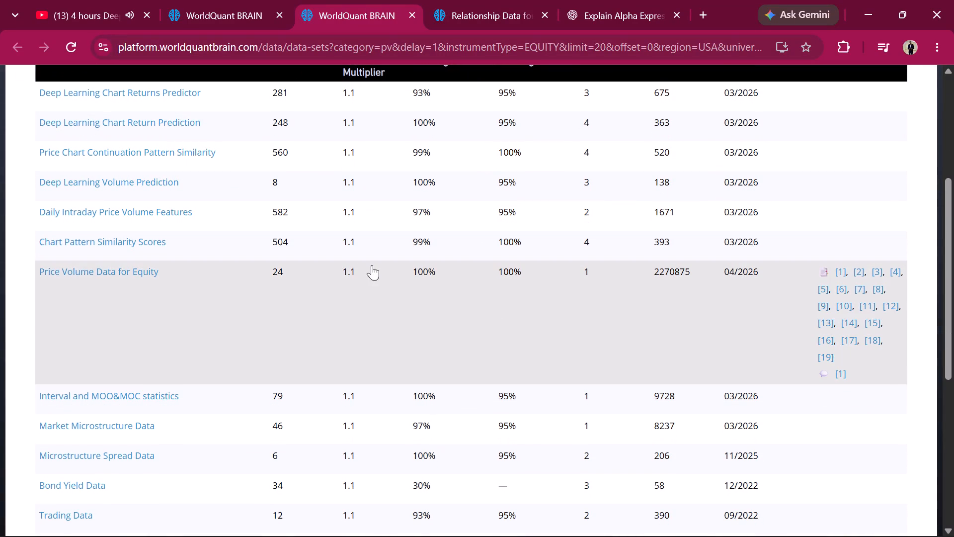
click(306, 211)
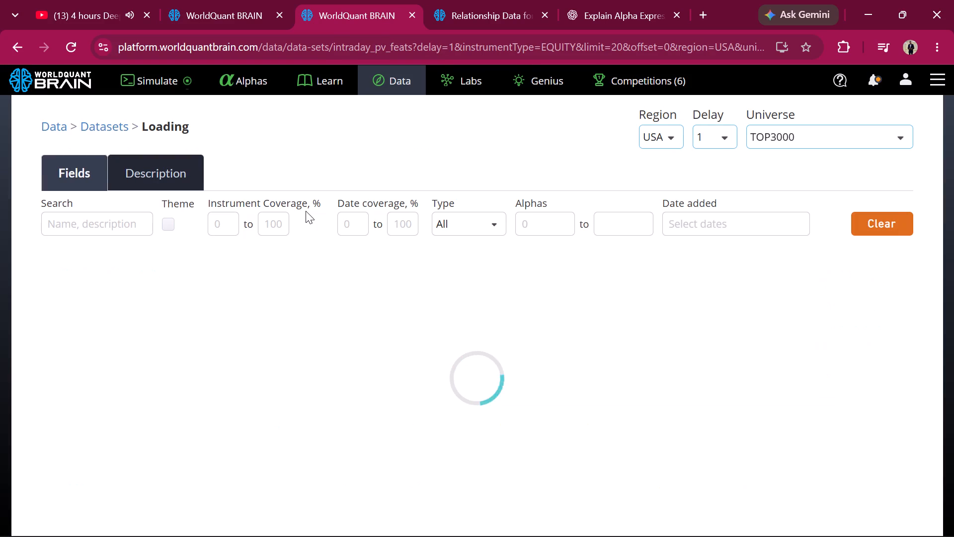
scroll(386, 462, down, 3)
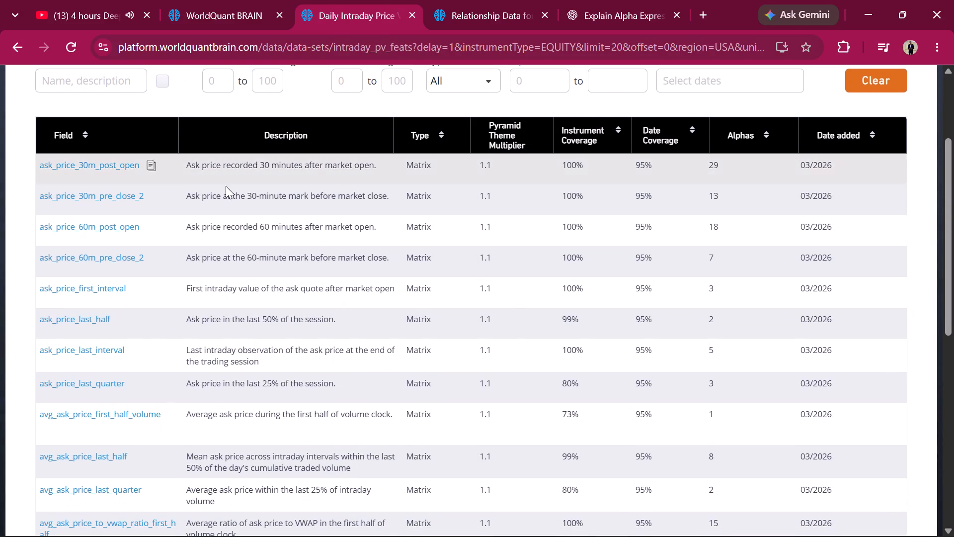
click(151, 165)
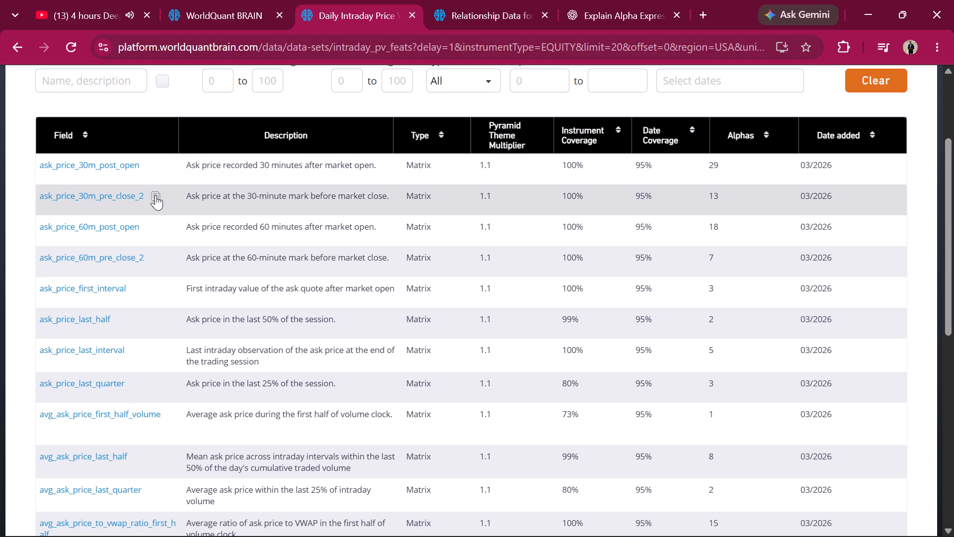
click(156, 195)
click(151, 225)
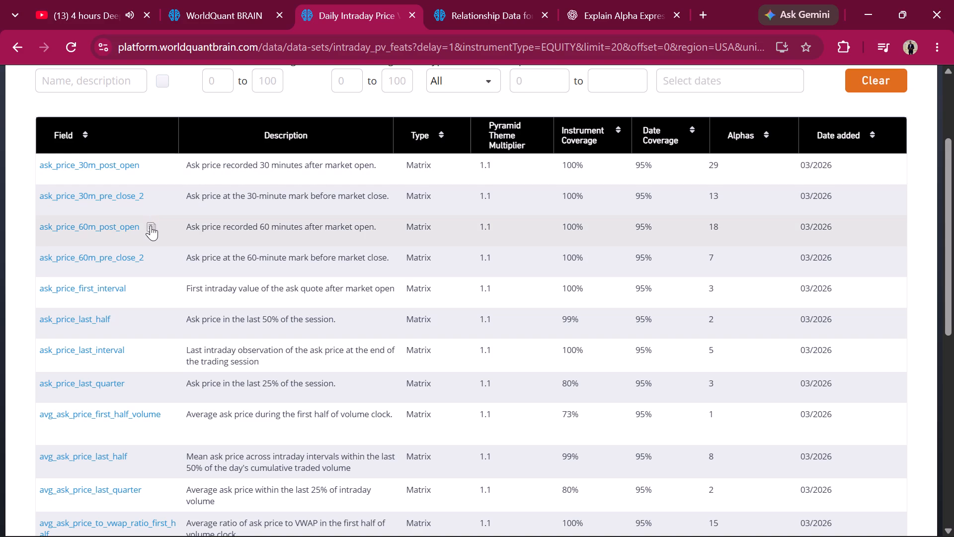
scroll(151, 225, down, 3)
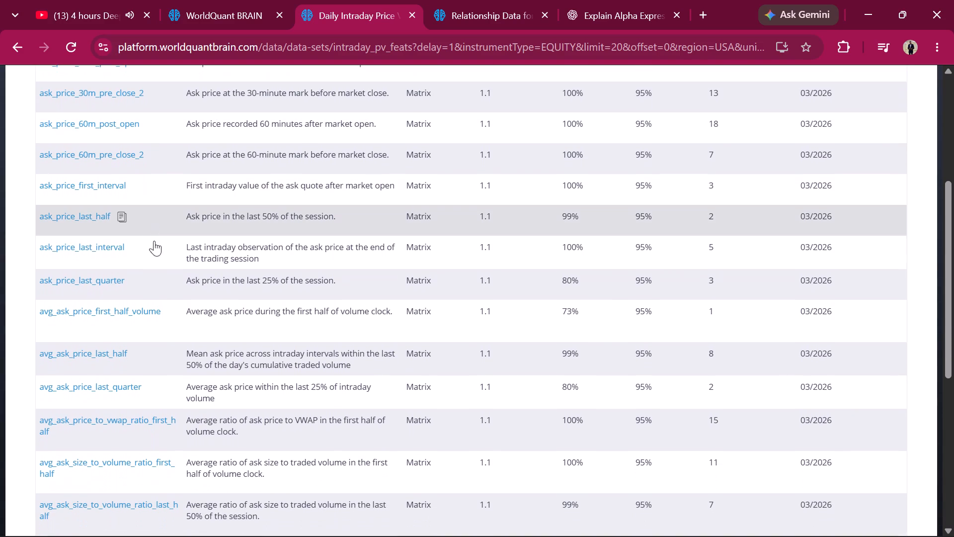
click(61, 429)
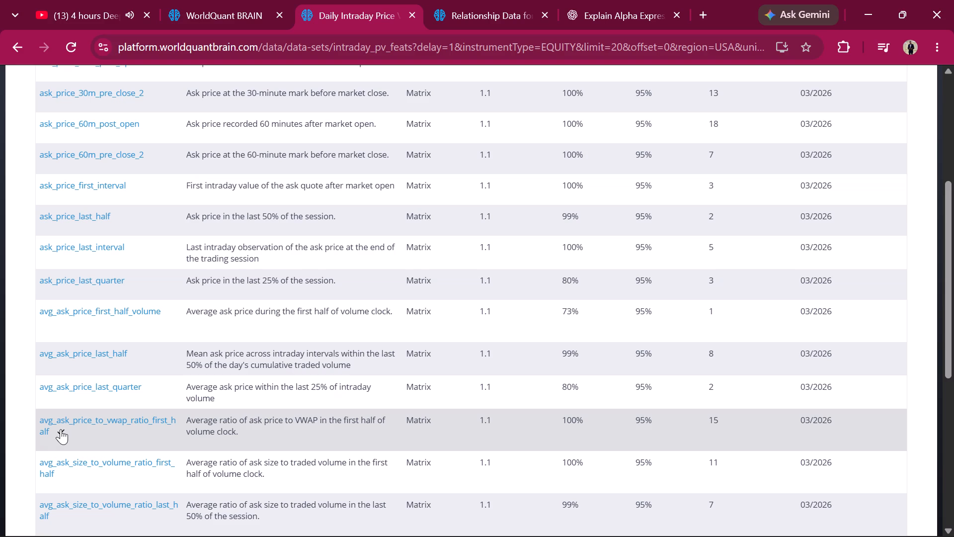
Return from the Genius page to the simulator with the cloned Simulation 21 alpha.
click(190, 0)
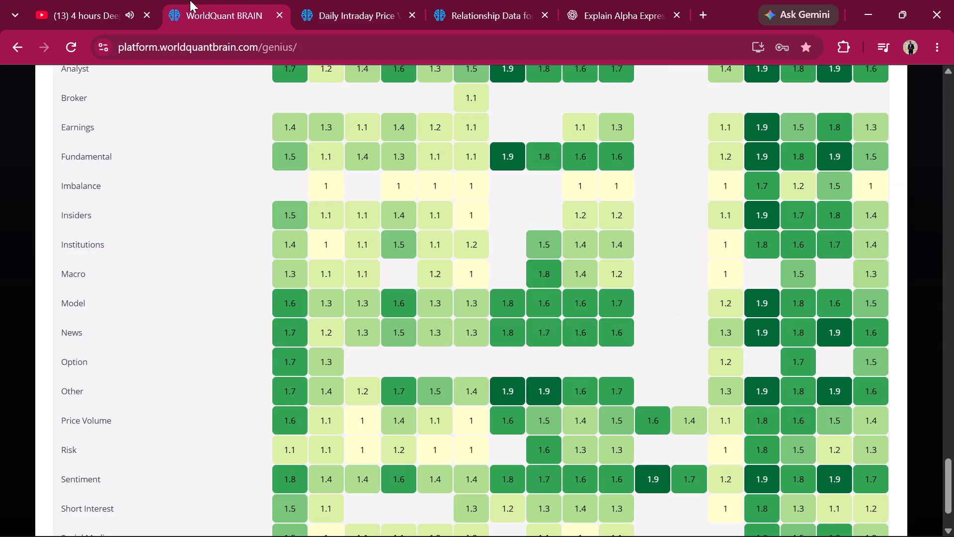
scroll(280, 262, up, 17)
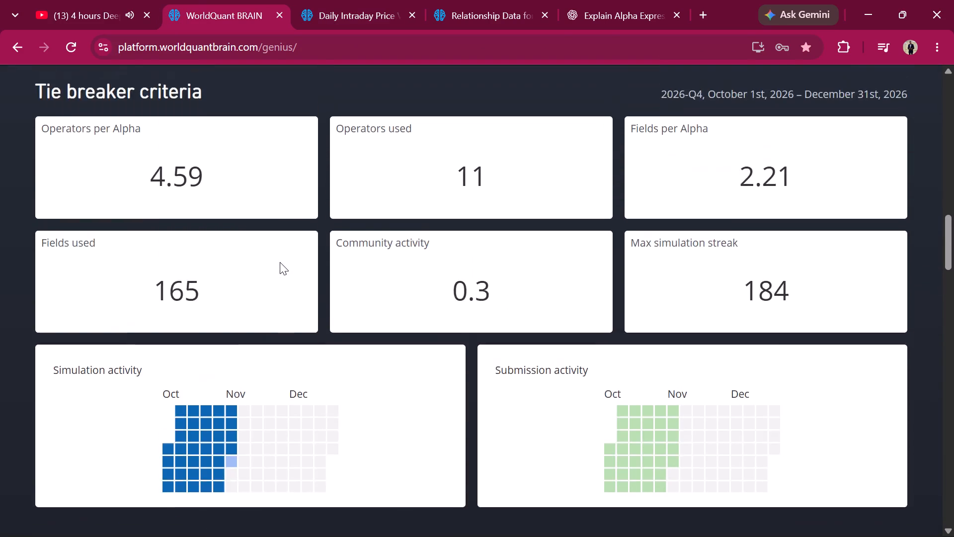
scroll(280, 262, up, 15)
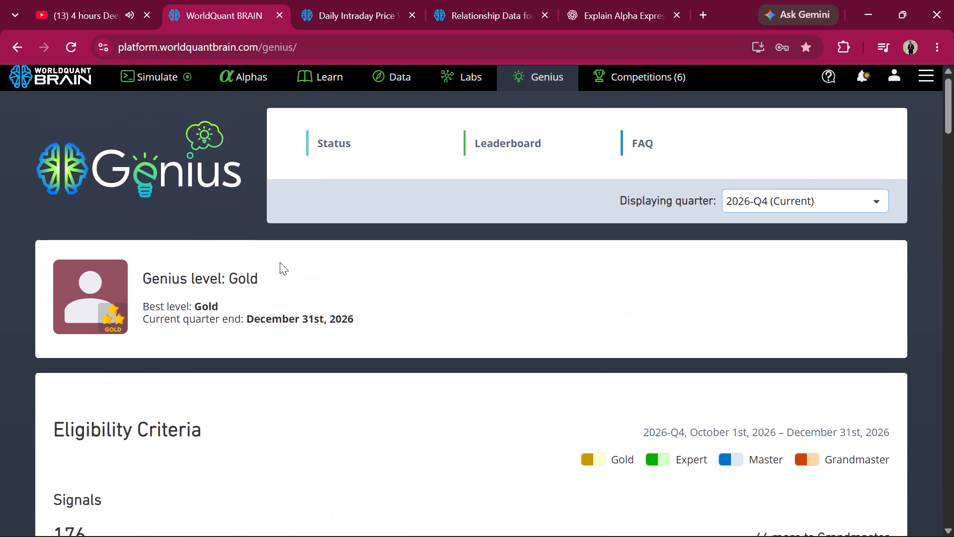
click(135, 75)
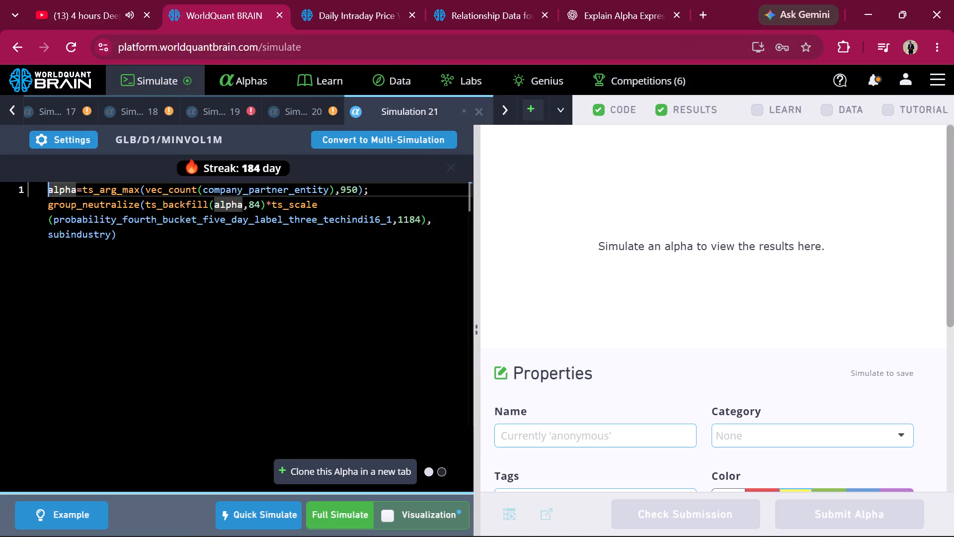
Replace the vec_count operator with ts_scale in the Simulation 21 expression.
double_click(192, 188)
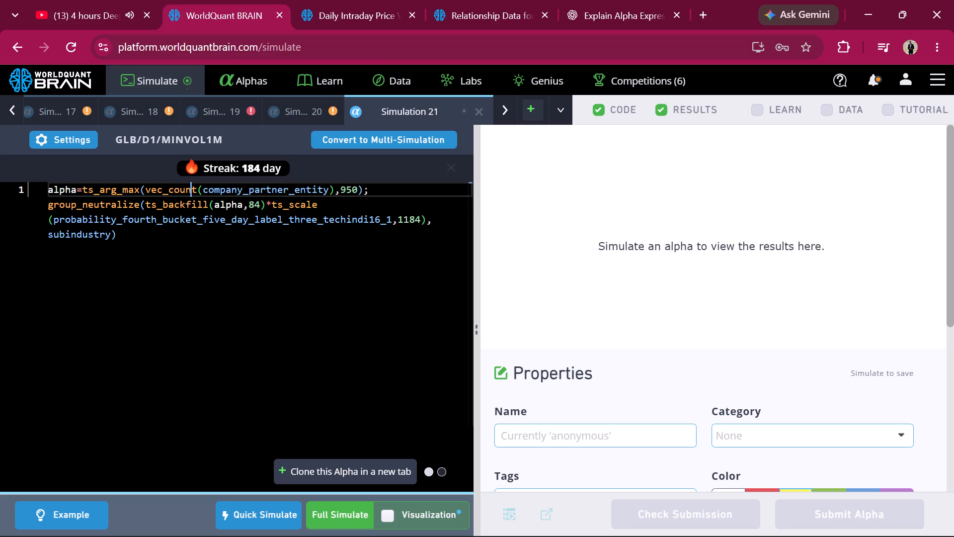
key(BackSpace)
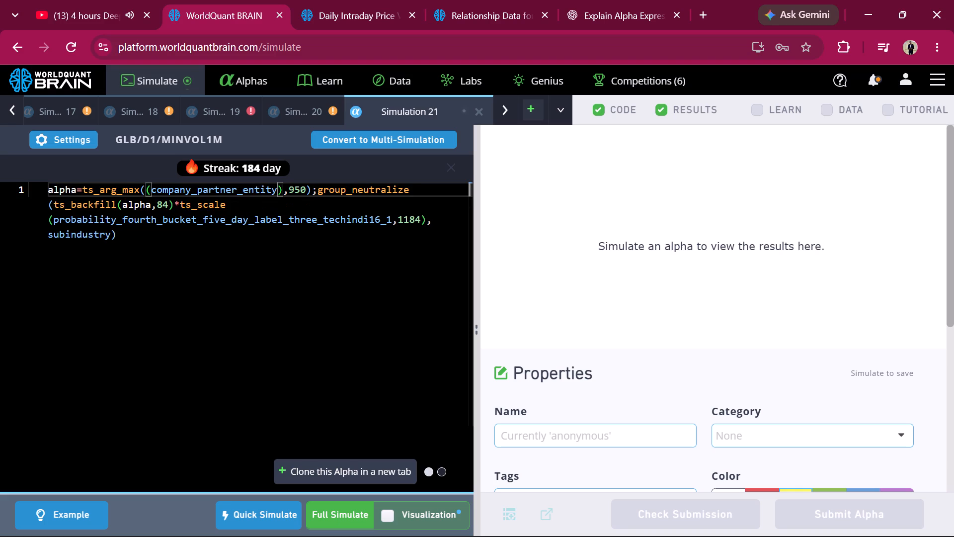
text(ts)
key(space)
key(BackSpace)
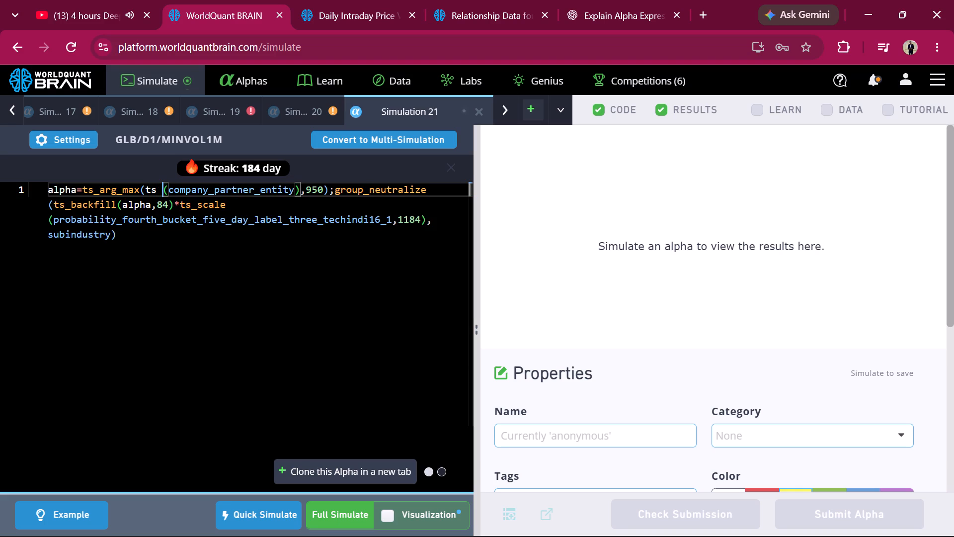
key(shift+underscore)
text(sca)
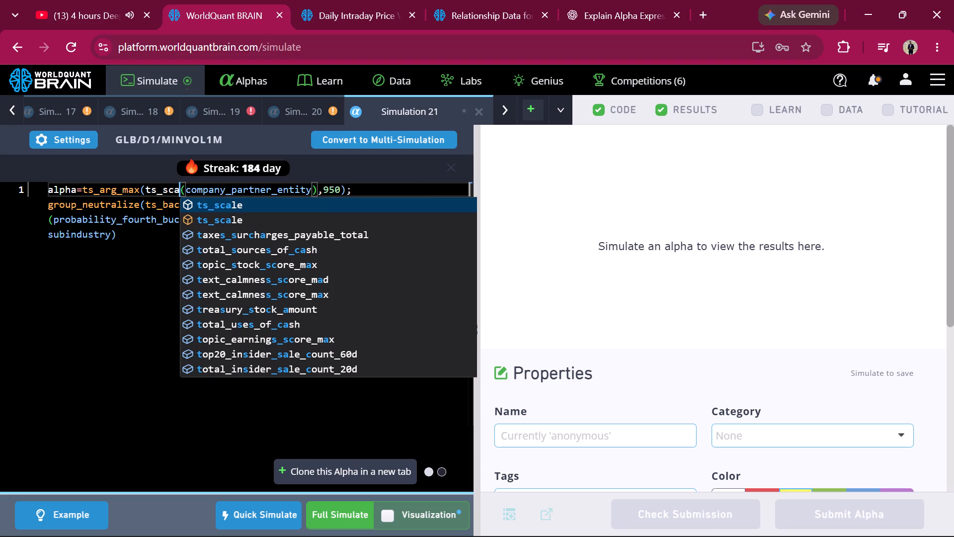
text(le)
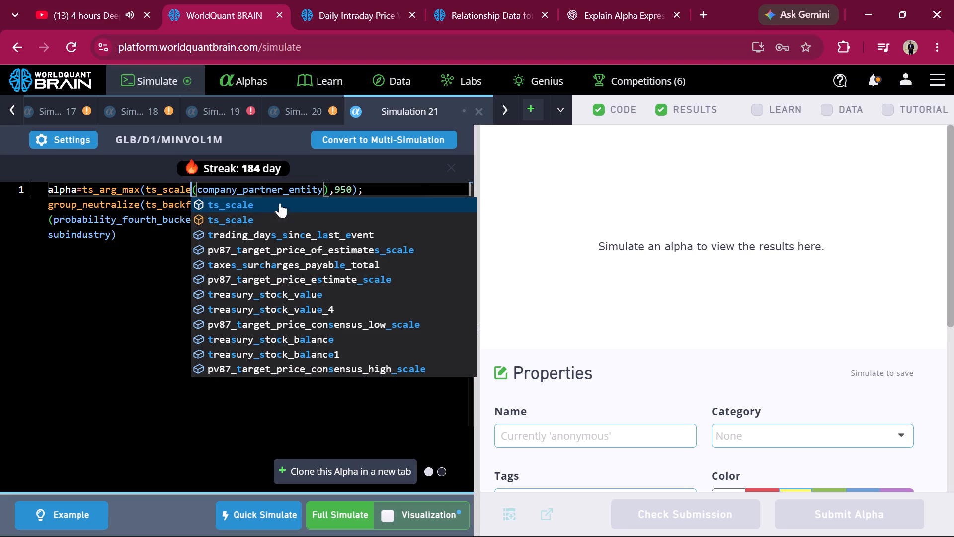
Replace company_partner_entity with avg_ask_price_to_vwap_ratio_first_half, give ts_scale a 700 window, and run the full simulation.
triple_click(320, 191)
double_click(320, 191)
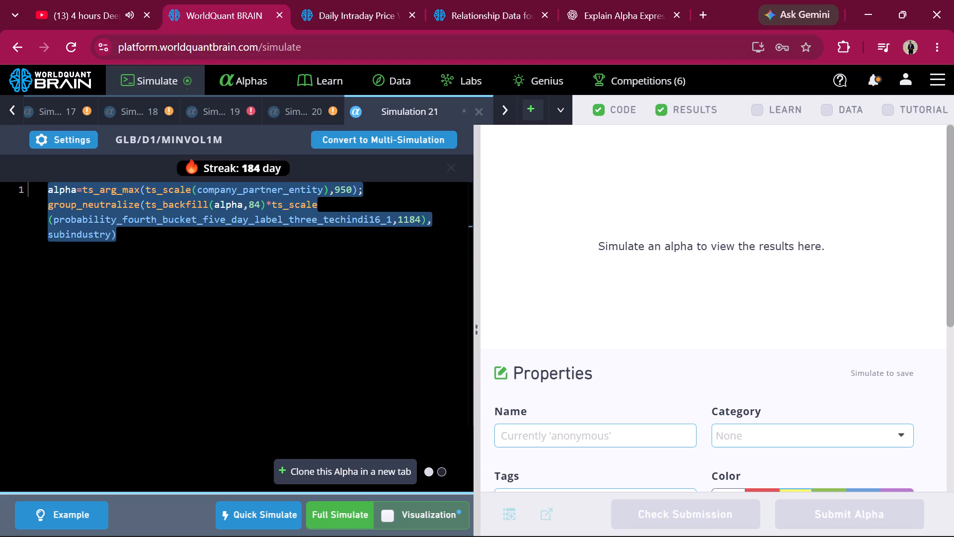
key(super+v)
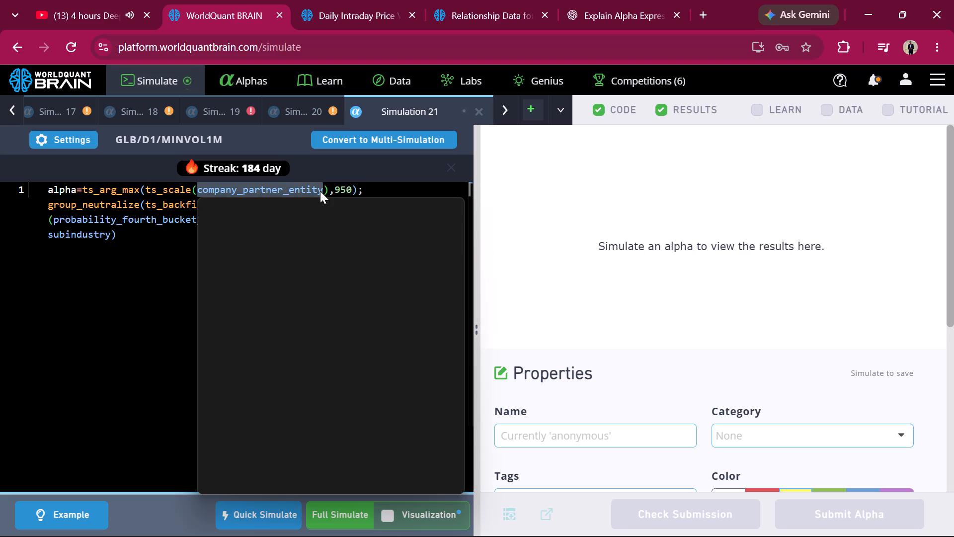
click(323, 326)
key(ctrl+v)
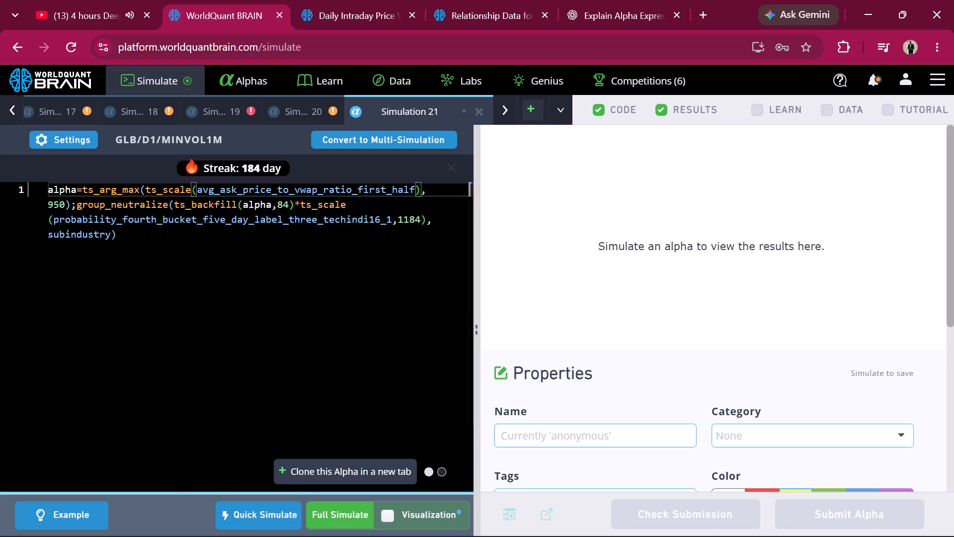
text(,700)
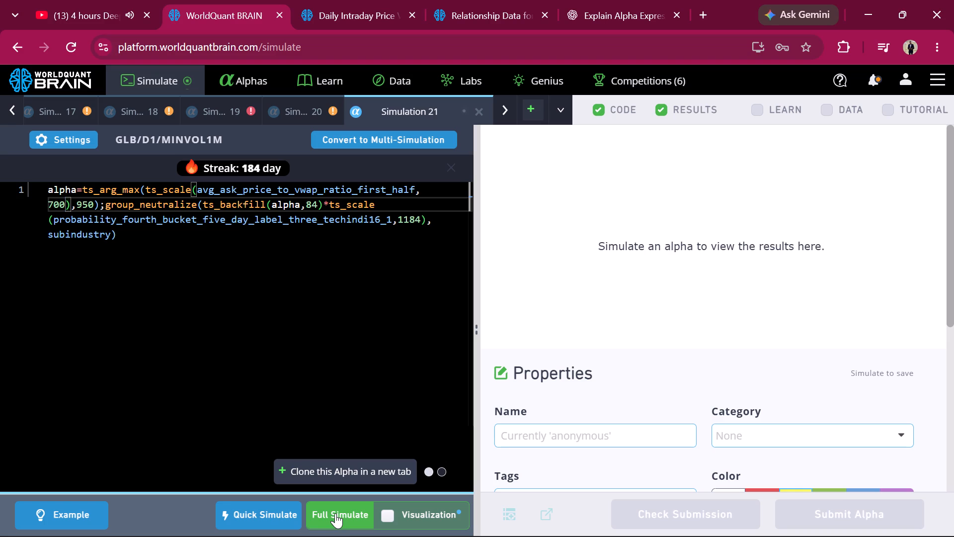
click(335, 513)
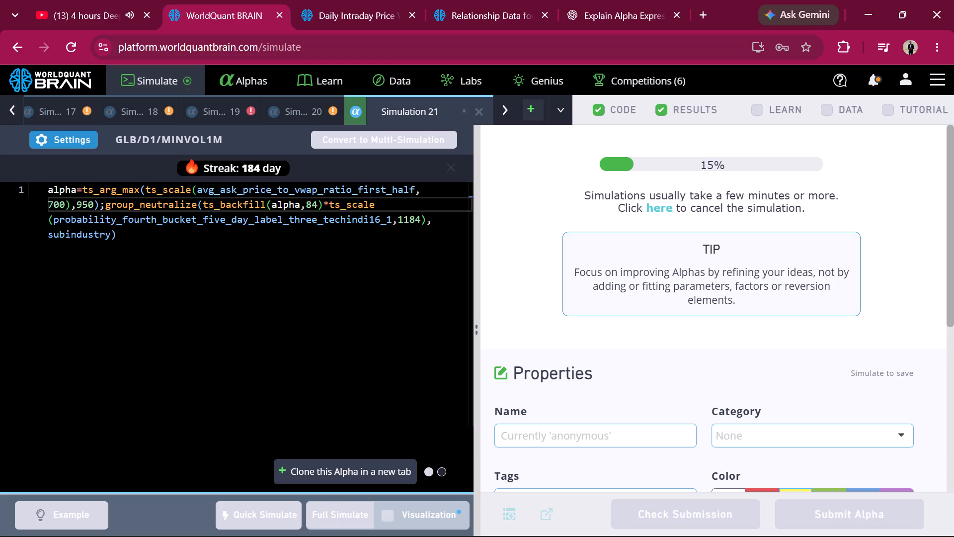
Clone the Simulation 21 alpha, swap its ts_scale field for ask_price_60m_post_open, and run the full simulation.
click(329, 472)
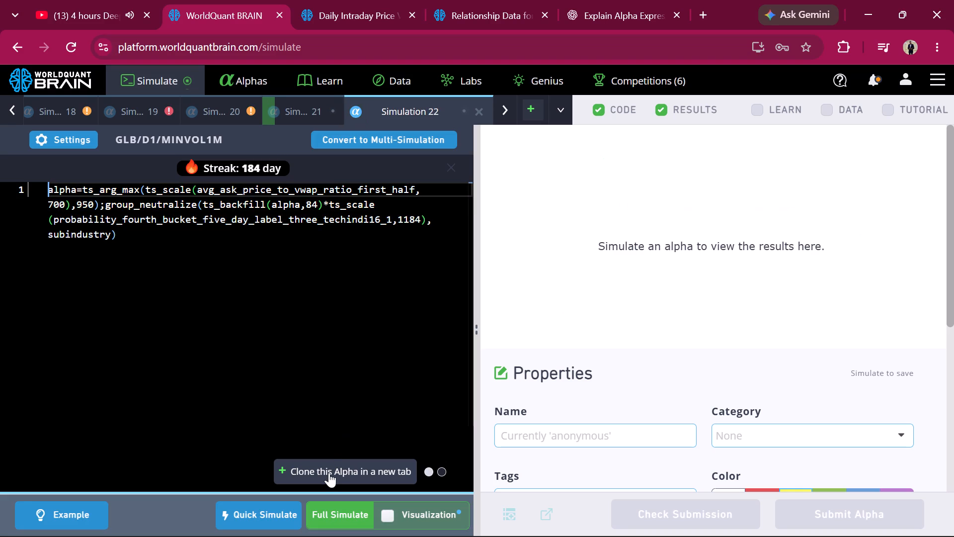
double_click(413, 190)
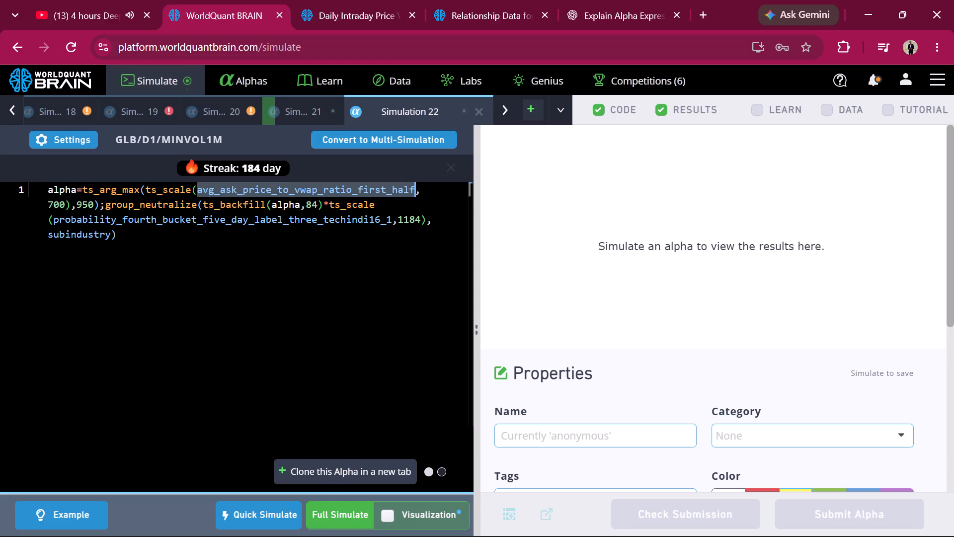
key(super+v)
click(327, 377)
key(ctrl+v)
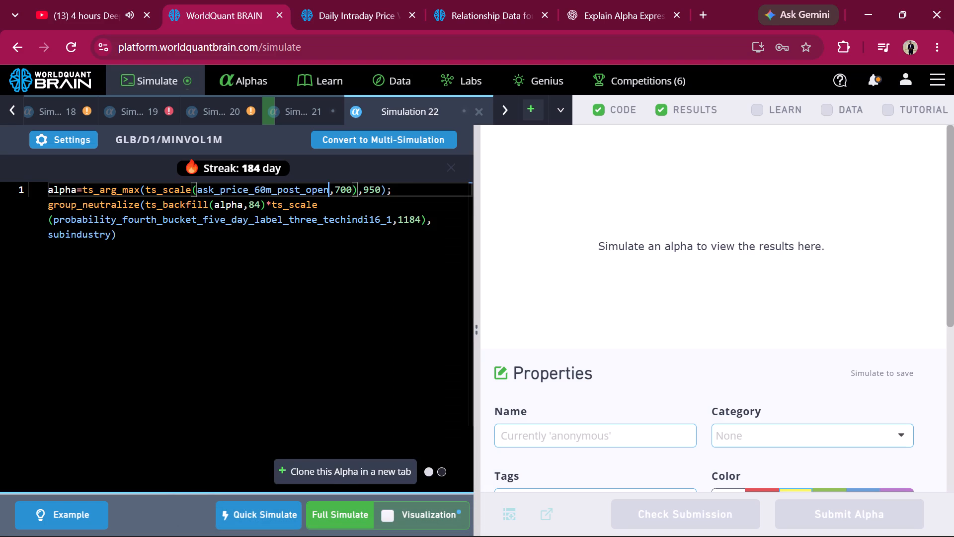
click(327, 511)
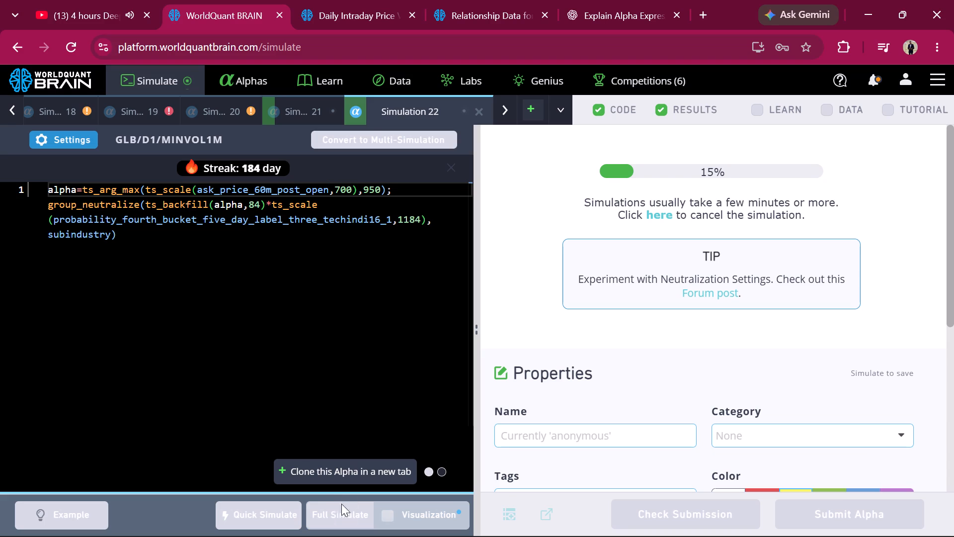
Clone the Simulation 22 alpha, swap its ts_scale field for ask_price_30m_pre_close_2, and run the full simulation.
click(329, 465)
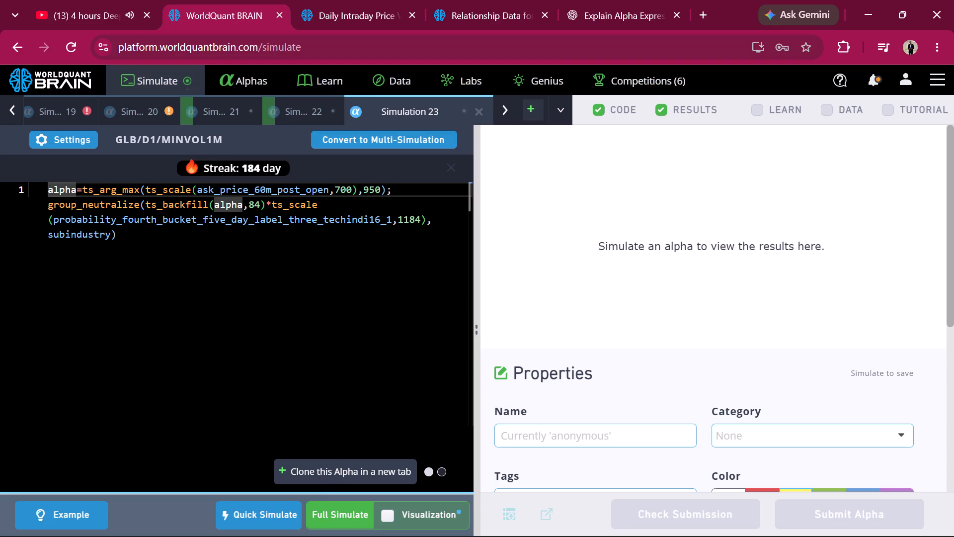
double_click(330, 189)
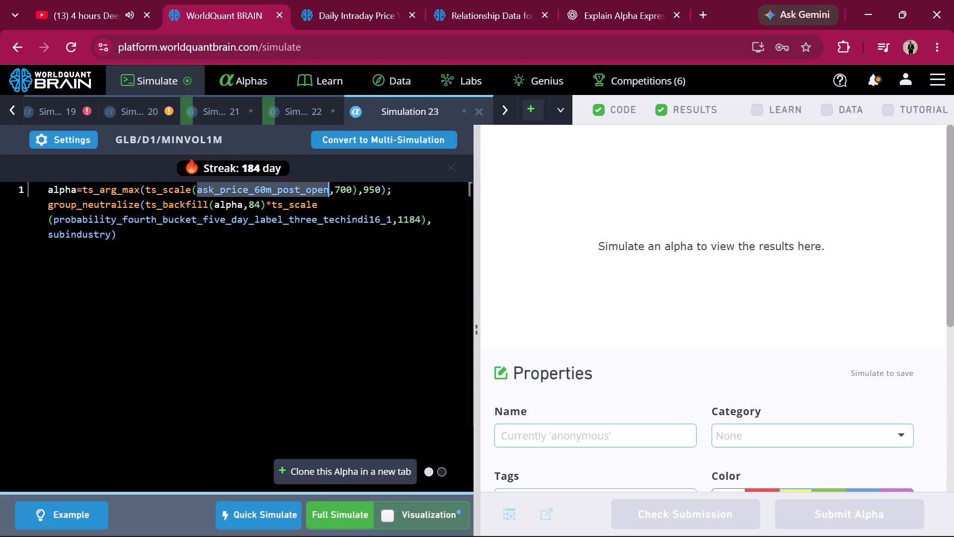
key(super+v)
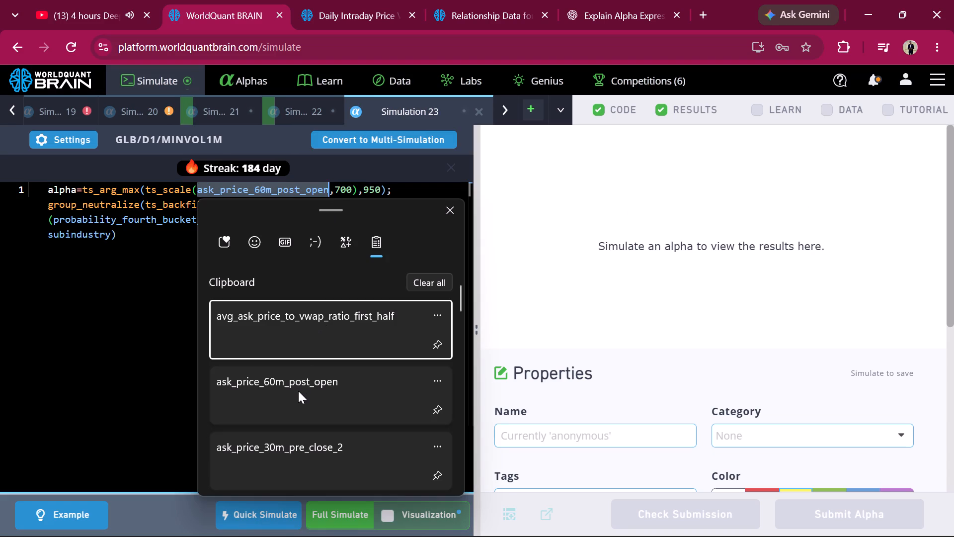
click(282, 452)
key(ctrl+v)
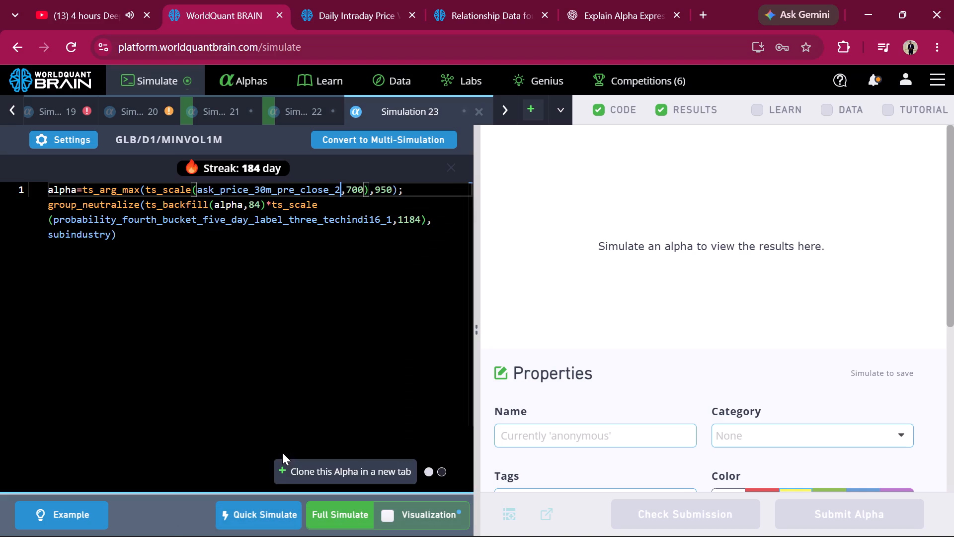
click(326, 512)
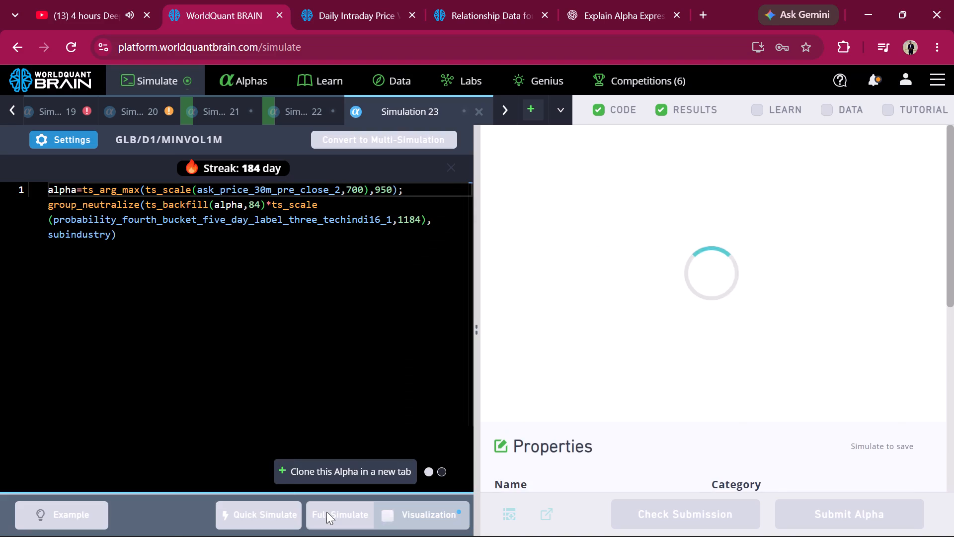
Clone the Simulation 23 alpha and swap its ts_scale field for ask_price_30m_post_open.
click(349, 463)
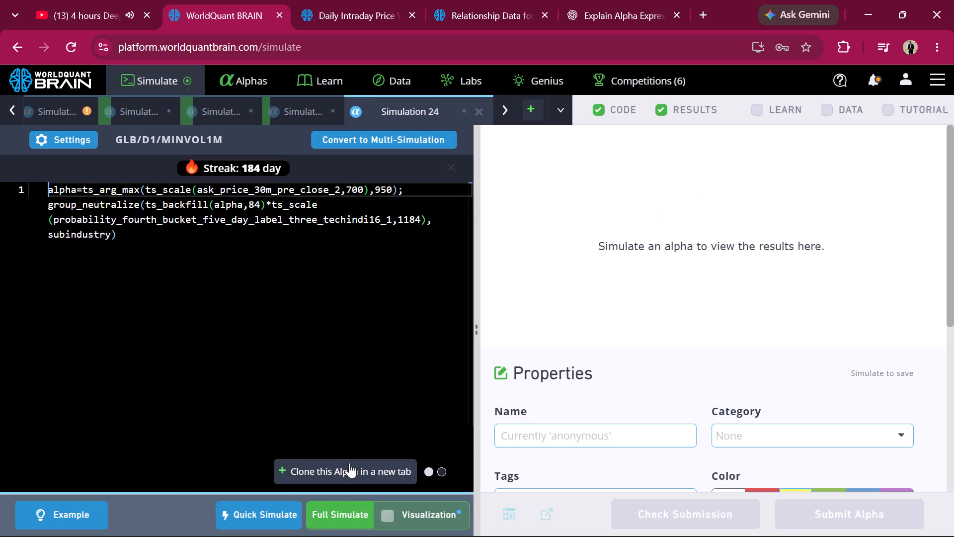
double_click(340, 183)
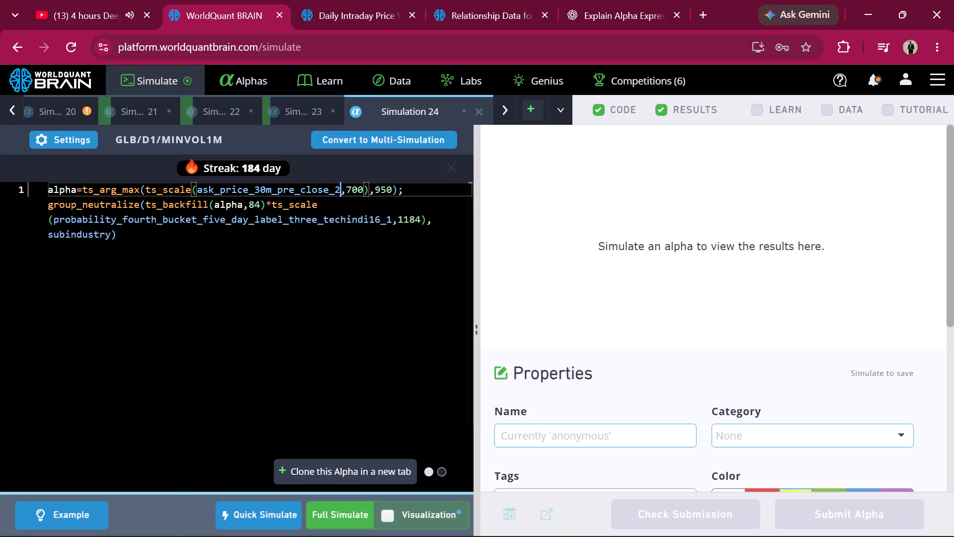
key(super+v)
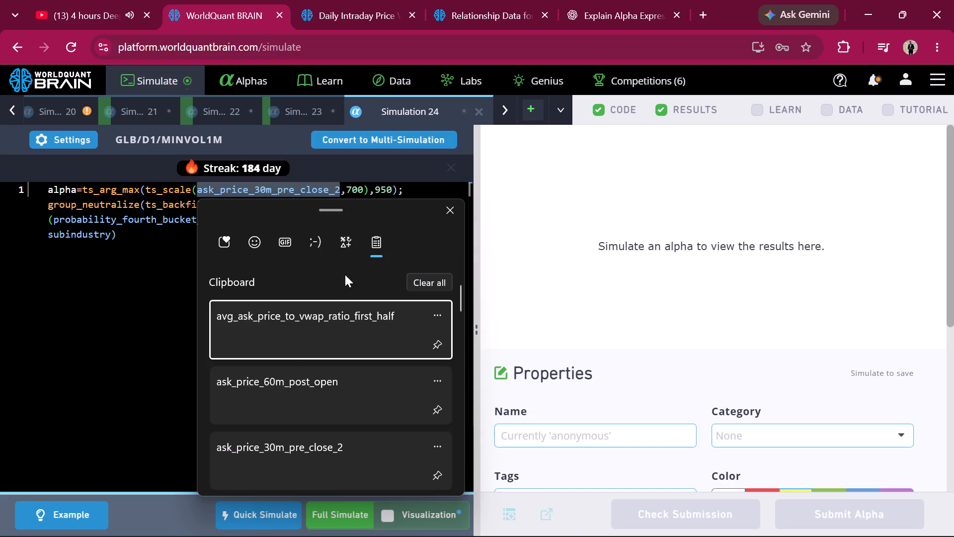
scroll(302, 397, down, 2)
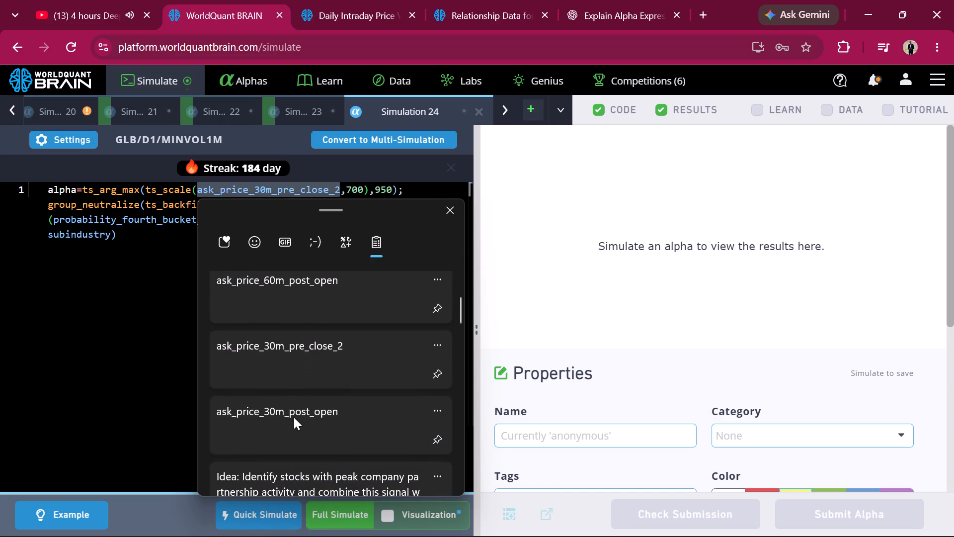
click(292, 423)
key(ctrl+v)
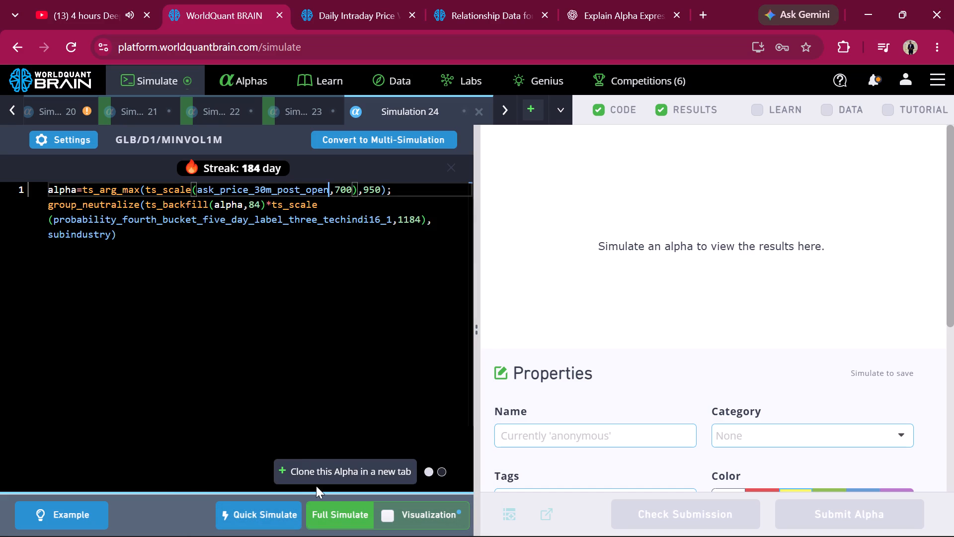
Set Simulation 24's neutralization to RAM and run the full simulation.
click(80, 133)
click(107, 356)
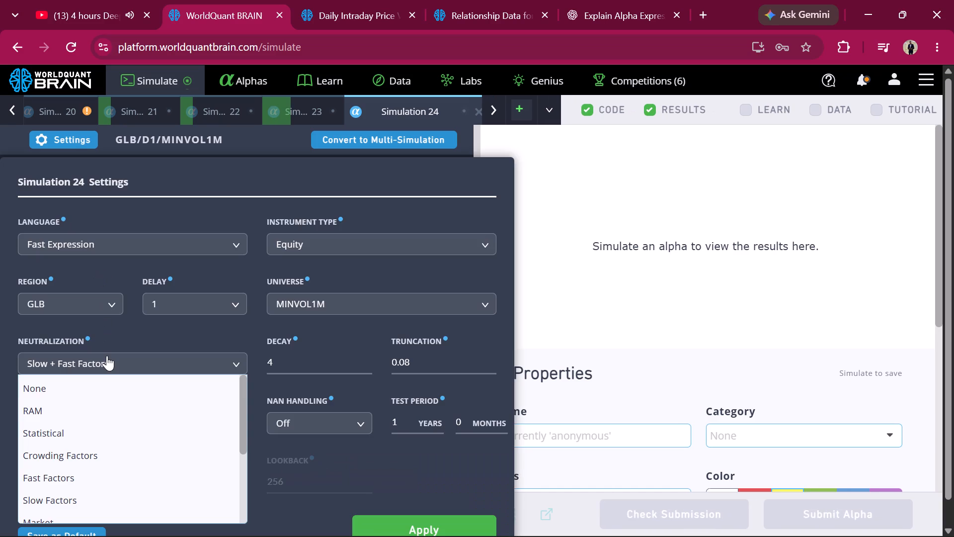
click(96, 408)
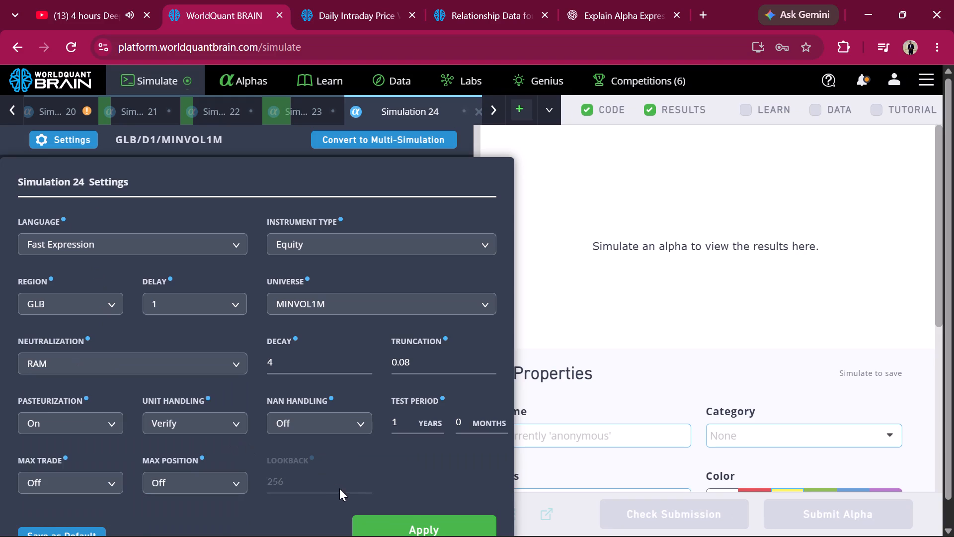
click(367, 518)
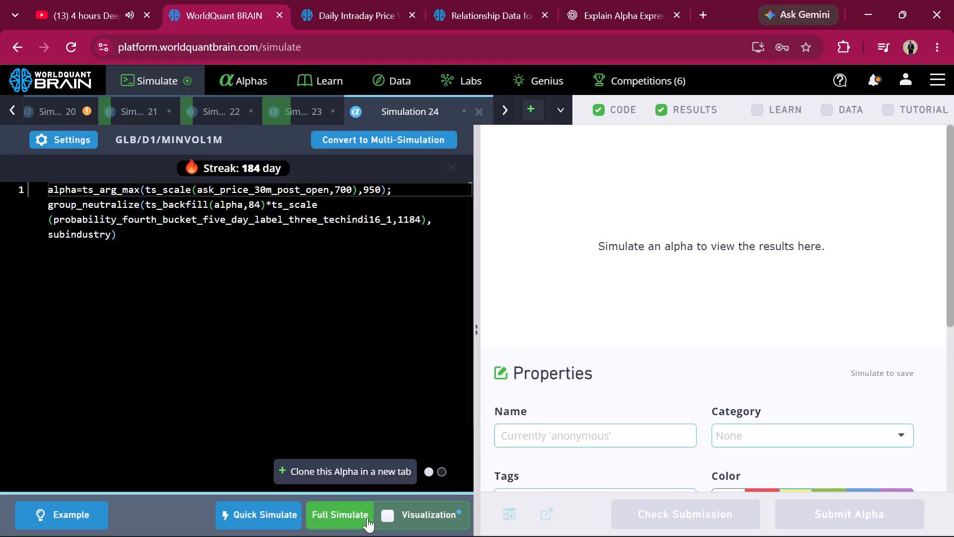
click(336, 506)
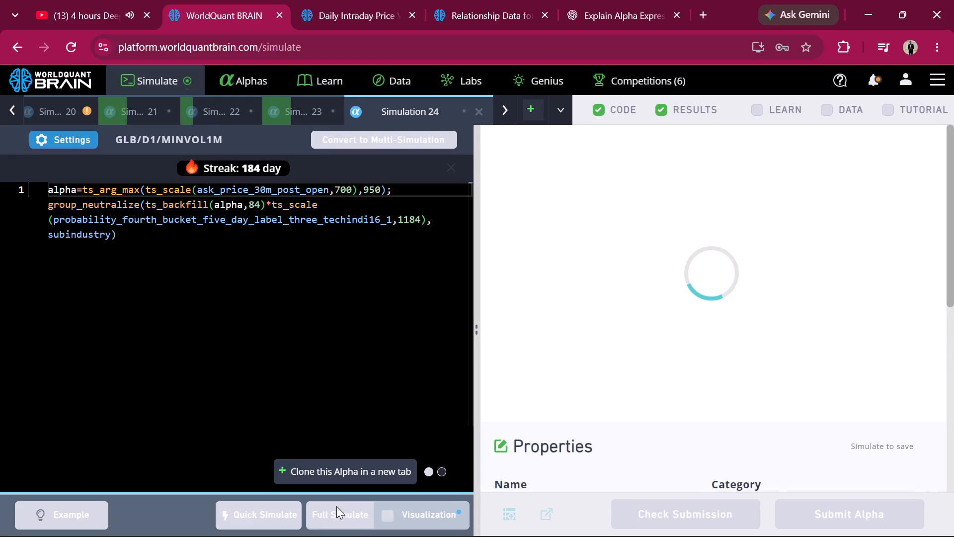
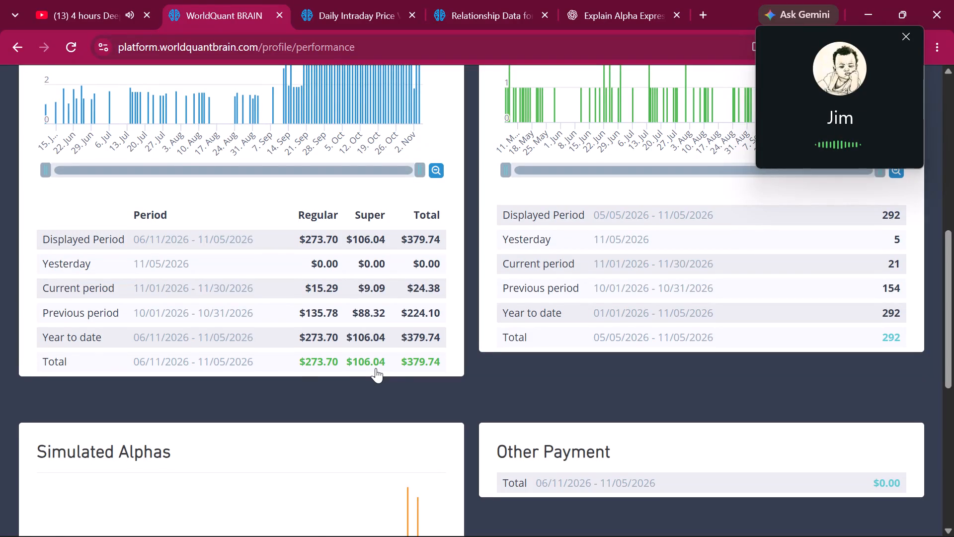
Examine the payment, submitted alpha and simulated alpha figures on the performance page, and reload the page to refresh them.
scroll(376, 368, down, 2)
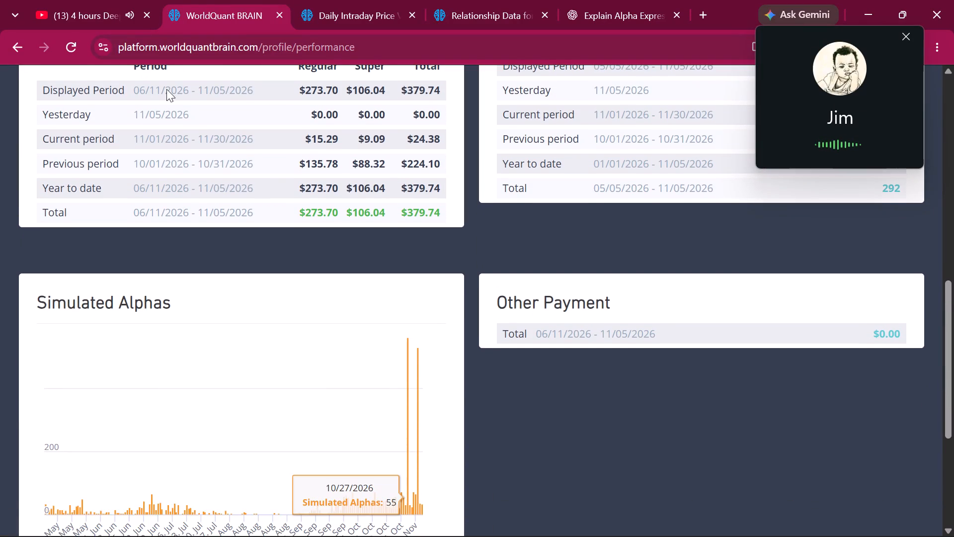
scroll(166, 89, up, 4)
scroll(181, 182, up, 2)
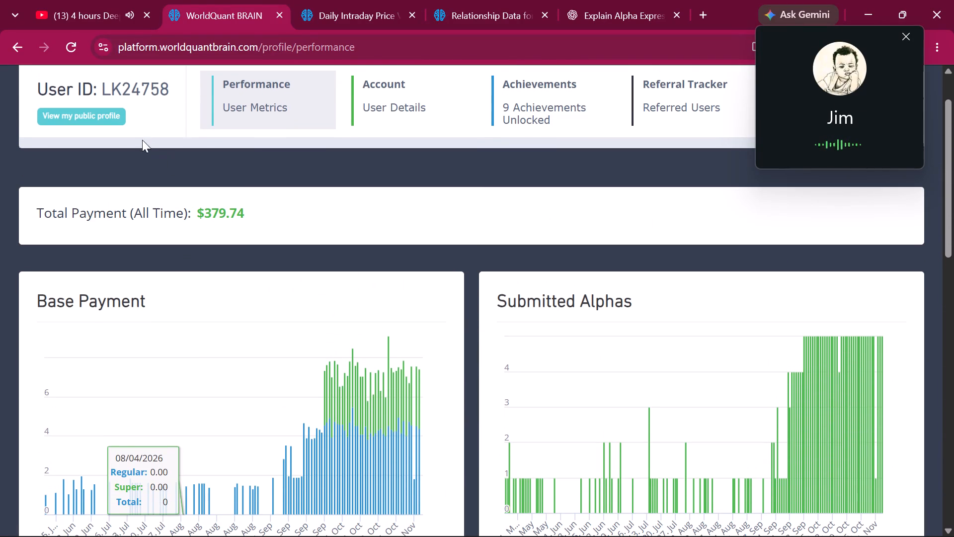
click(69, 46)
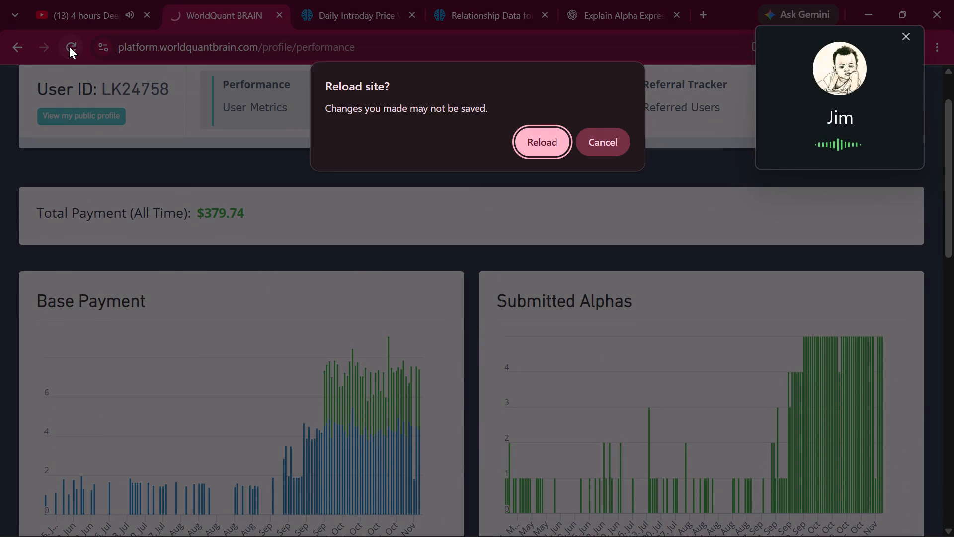
click(534, 150)
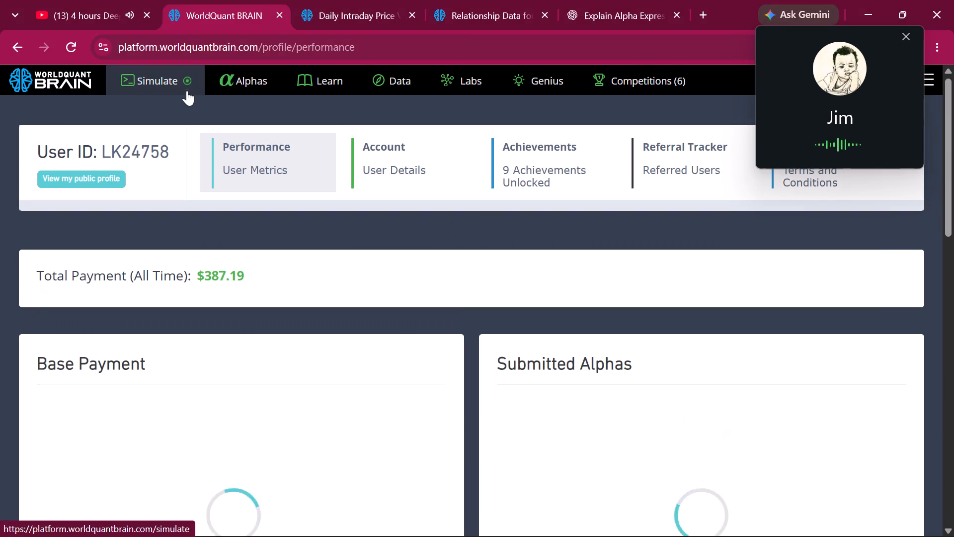
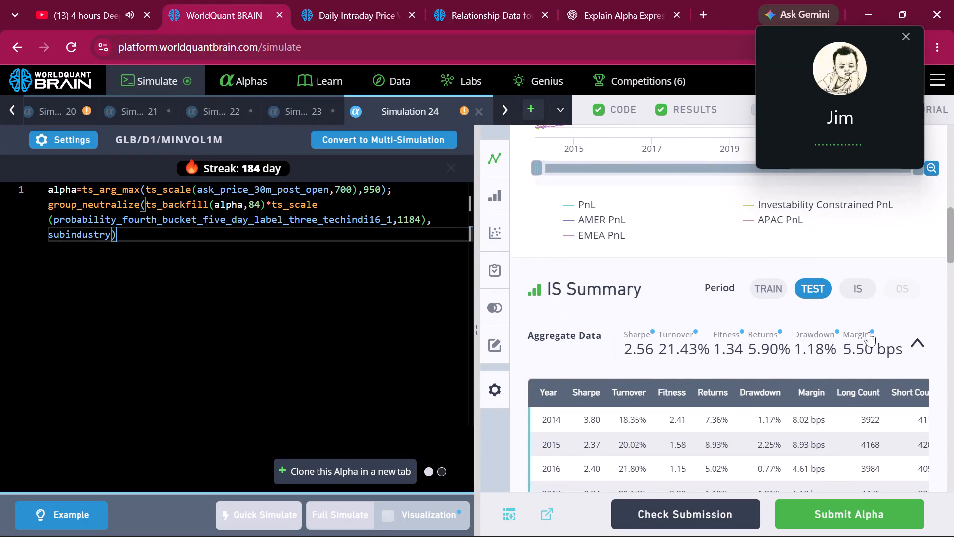
Review Simulation 24's IS-period summary, including the yearly, APAC, EMEA and investability-constrained metrics, through to the Correlation section.
click(853, 285)
scroll(853, 285, down, 3)
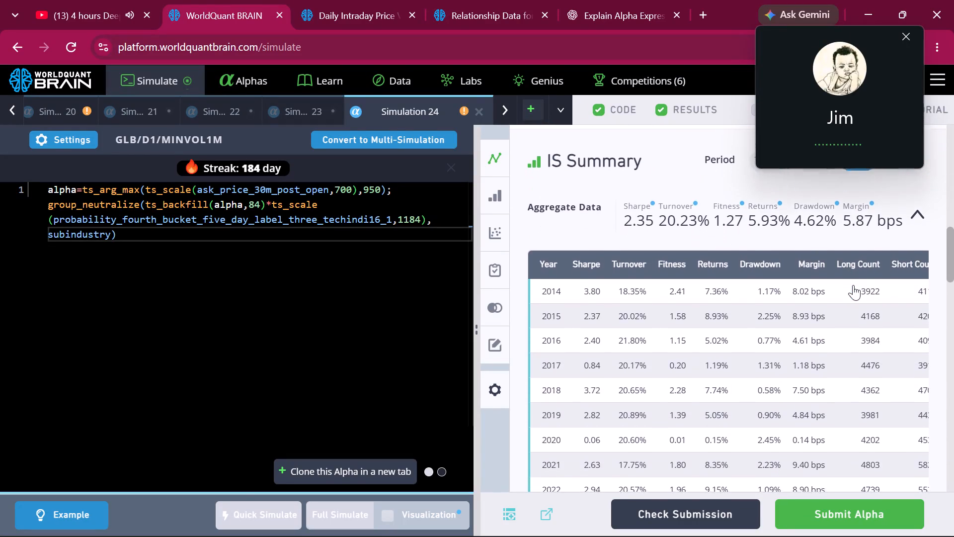
scroll(853, 285, down, 7)
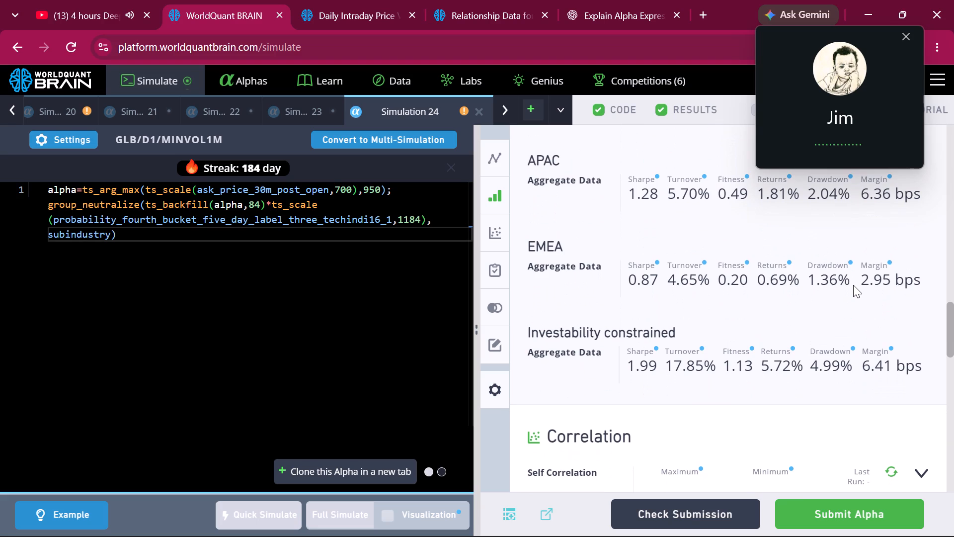
scroll(901, 0, up, 1)
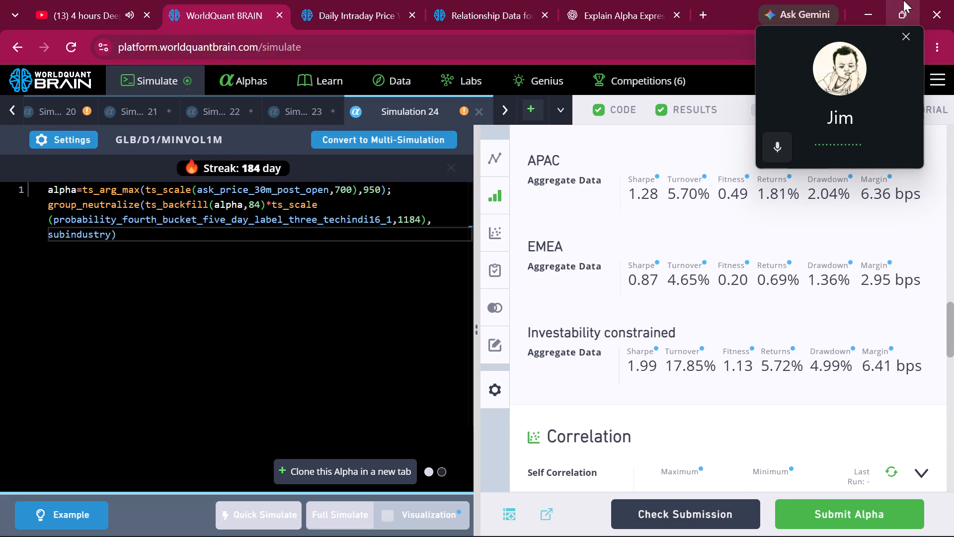
scroll(903, 0, up, 1)
scroll(623, 366, down, 1)
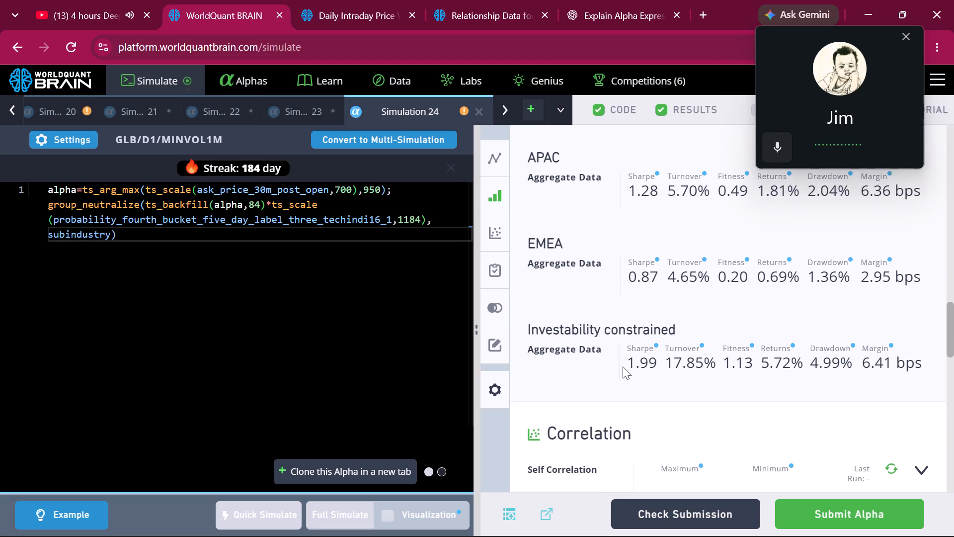
scroll(623, 366, down, 5)
scroll(623, 366, up, 2)
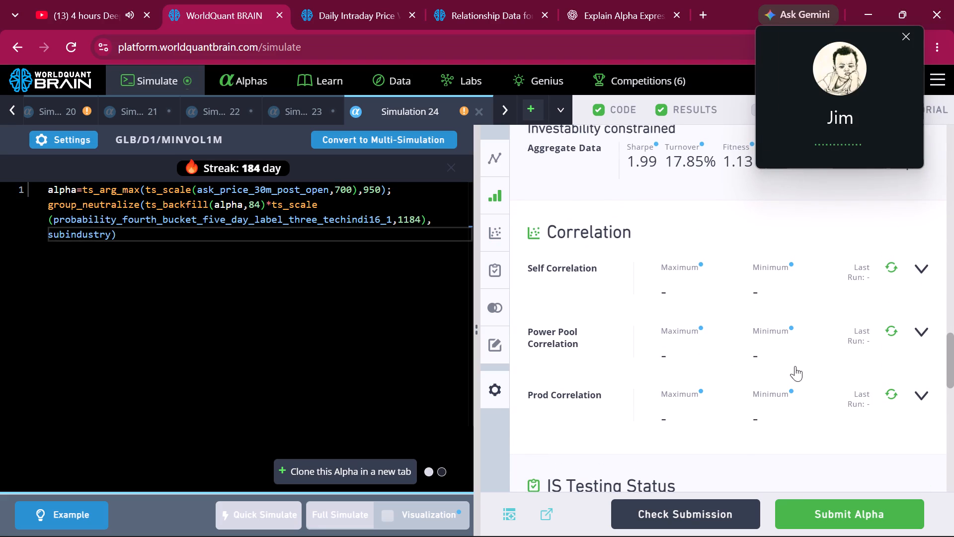
Run the prod, power pool and self correlation checks on the Simulation 24 alpha.
click(893, 395)
click(887, 336)
click(892, 269)
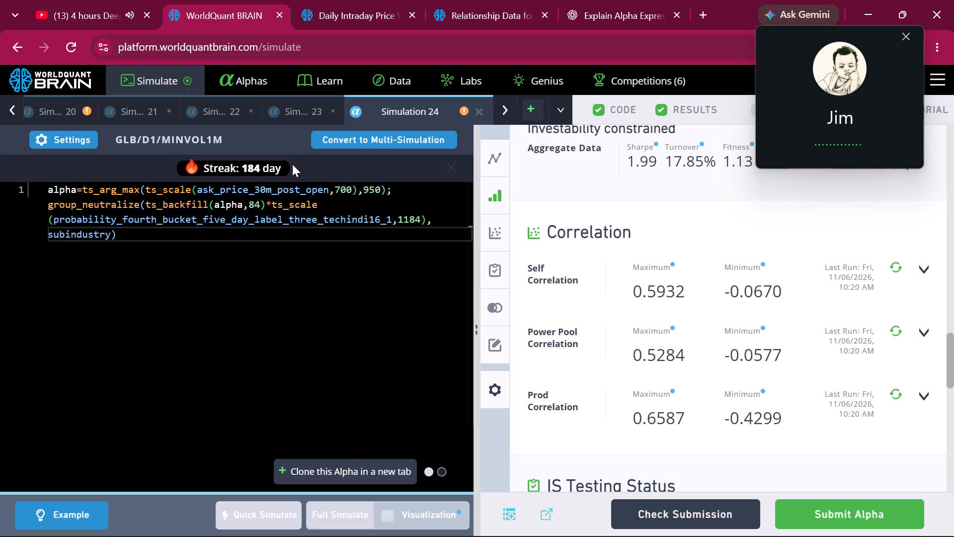
Run the full simulation of the ask_price_30m_pre_close_2 alpha in Simulation 23.
click(306, 116)
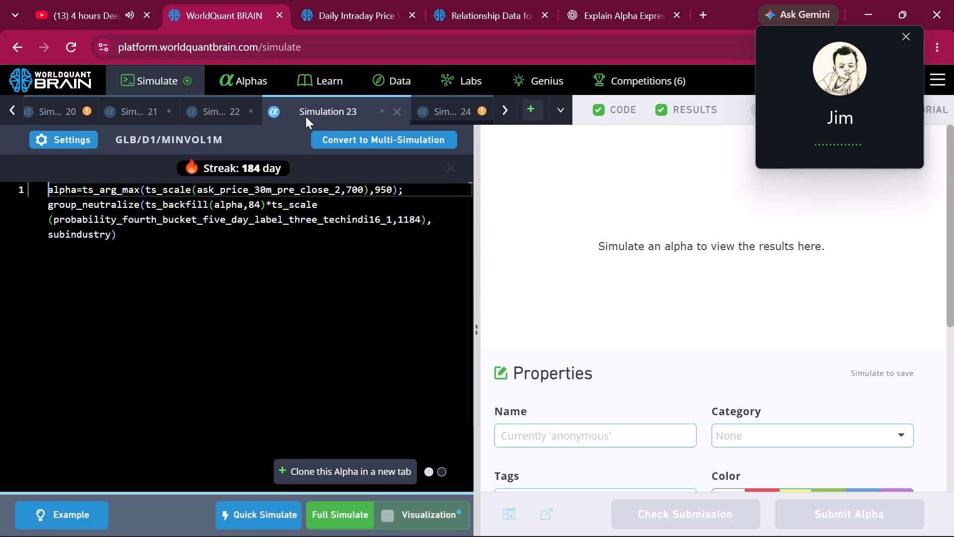
click(339, 524)
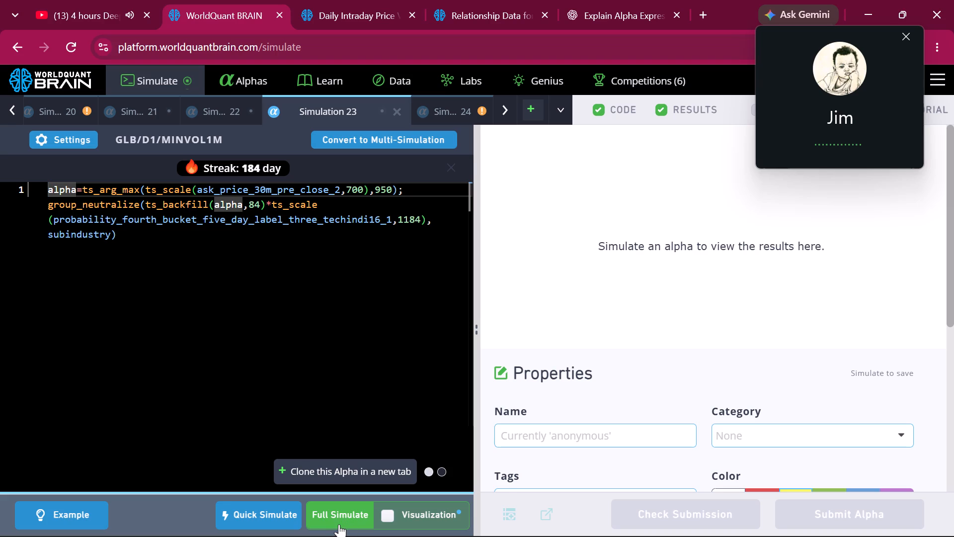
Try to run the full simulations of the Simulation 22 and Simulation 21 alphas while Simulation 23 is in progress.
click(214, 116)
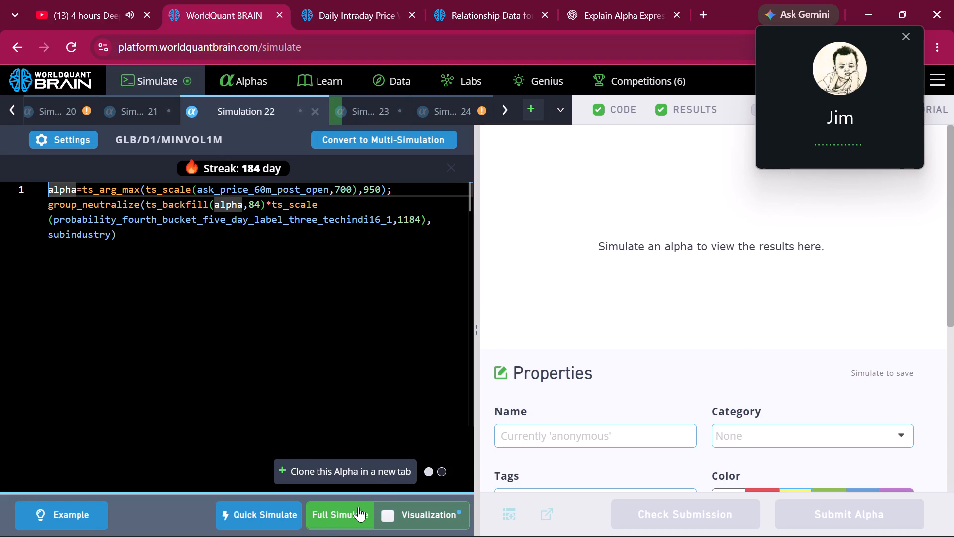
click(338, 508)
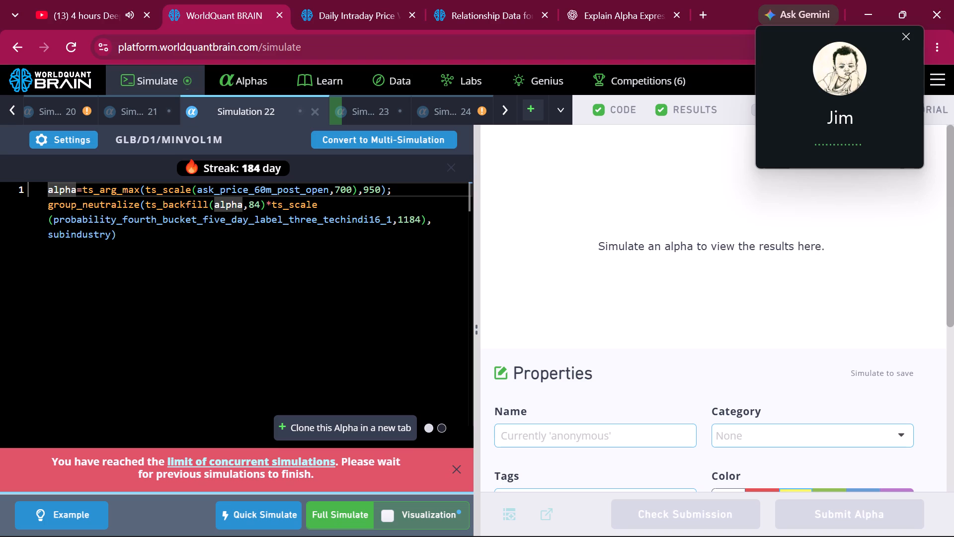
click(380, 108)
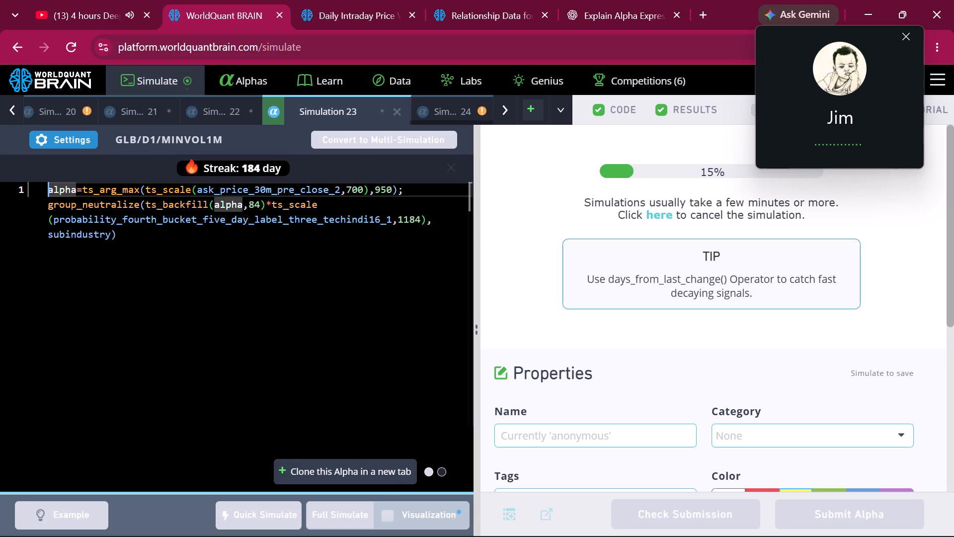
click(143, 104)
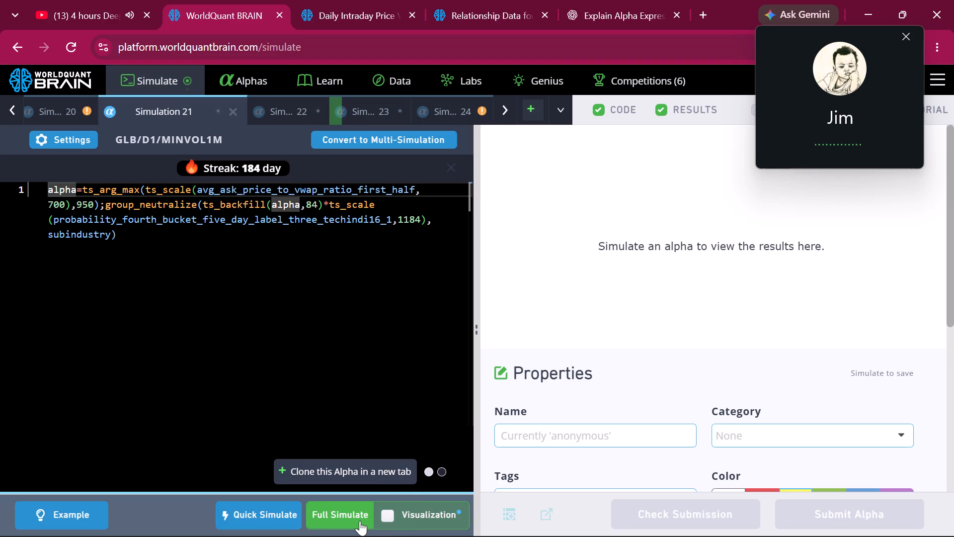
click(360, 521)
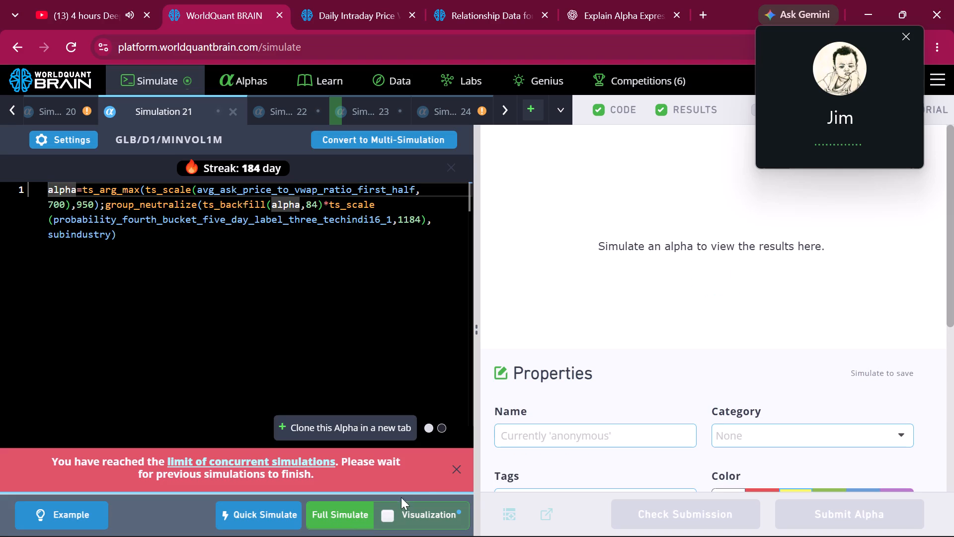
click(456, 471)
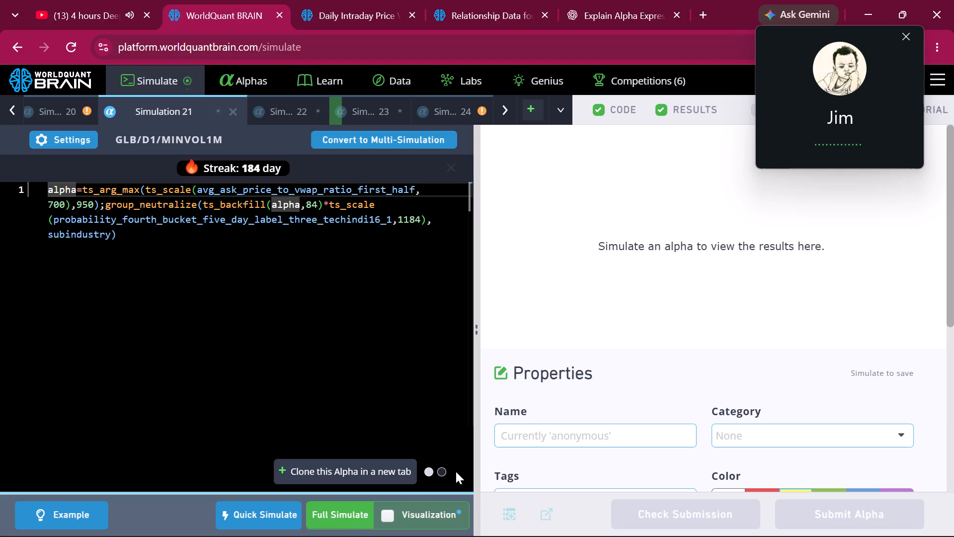
Return to Simulation 24 and review its results, starting with the PnL chart.
click(455, 114)
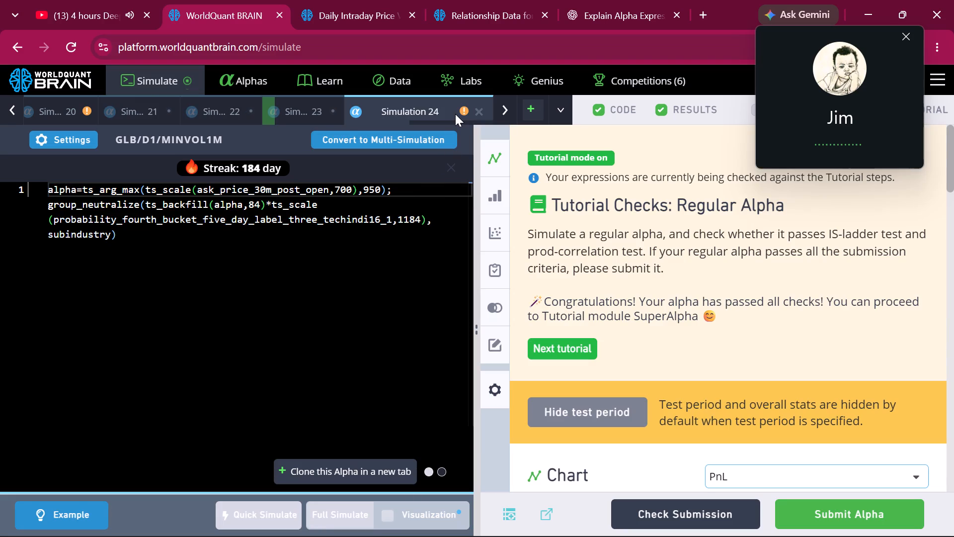
scroll(708, 322, down, 3)
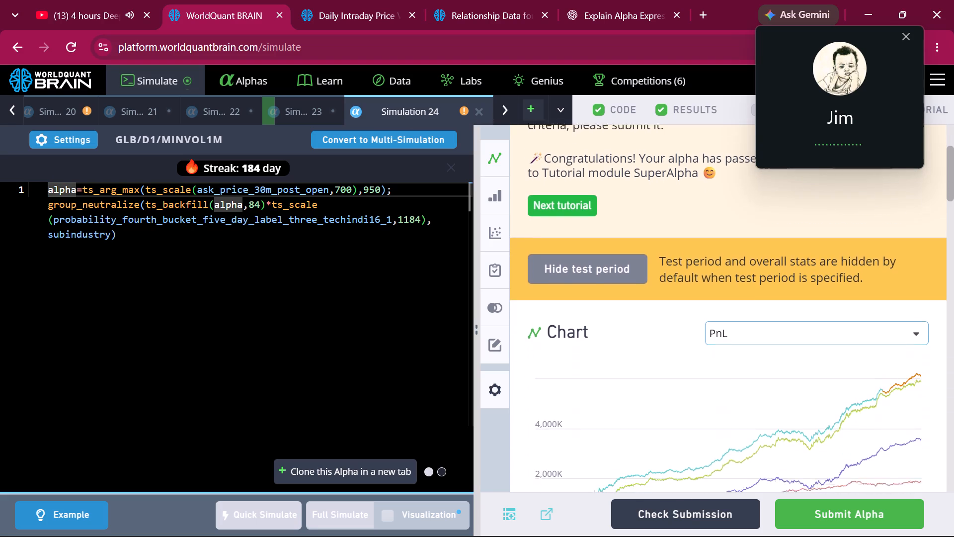
Show the in-sample (IS) period summary of the Simulation 24 alpha and review its aggregate data.
scroll(708, 322, down, 5)
click(868, 307)
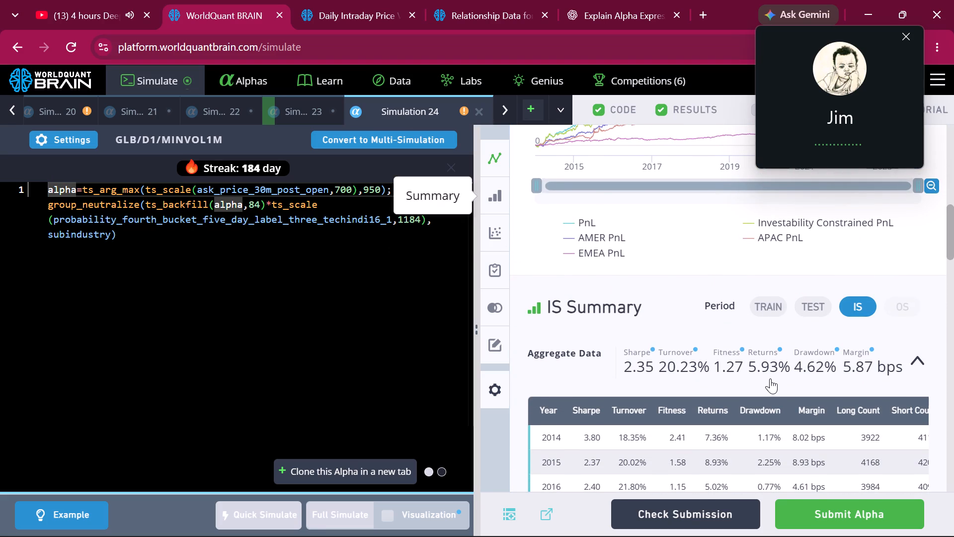
Clone the Simulation 24 alpha into a new simulation and apply a different neutralization in its settings.
click(305, 470)
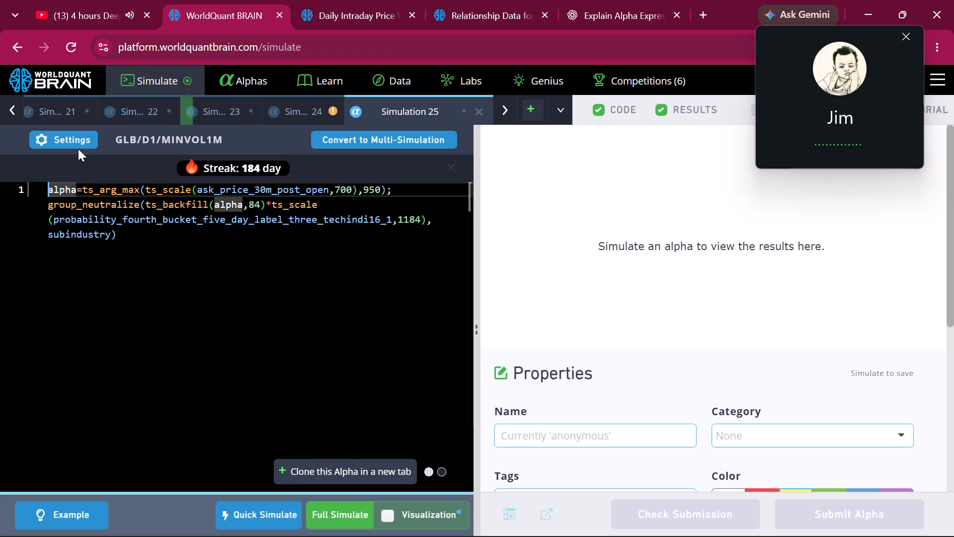
click(78, 143)
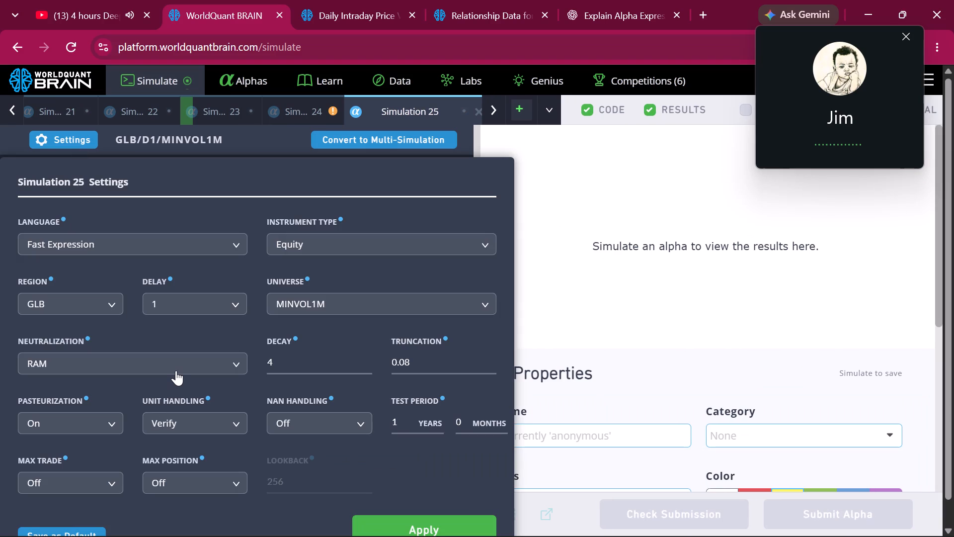
click(176, 370)
scroll(112, 463, down, 1)
click(113, 447)
click(383, 526)
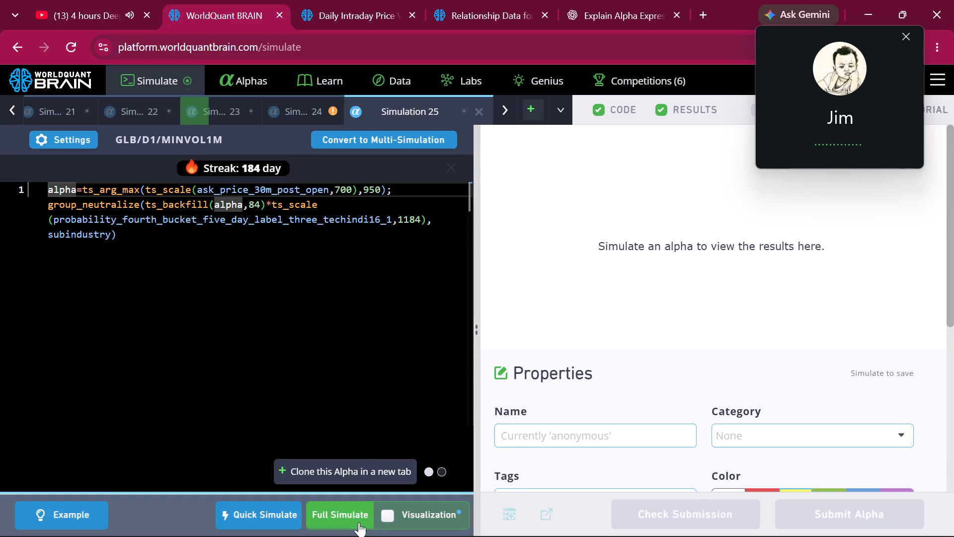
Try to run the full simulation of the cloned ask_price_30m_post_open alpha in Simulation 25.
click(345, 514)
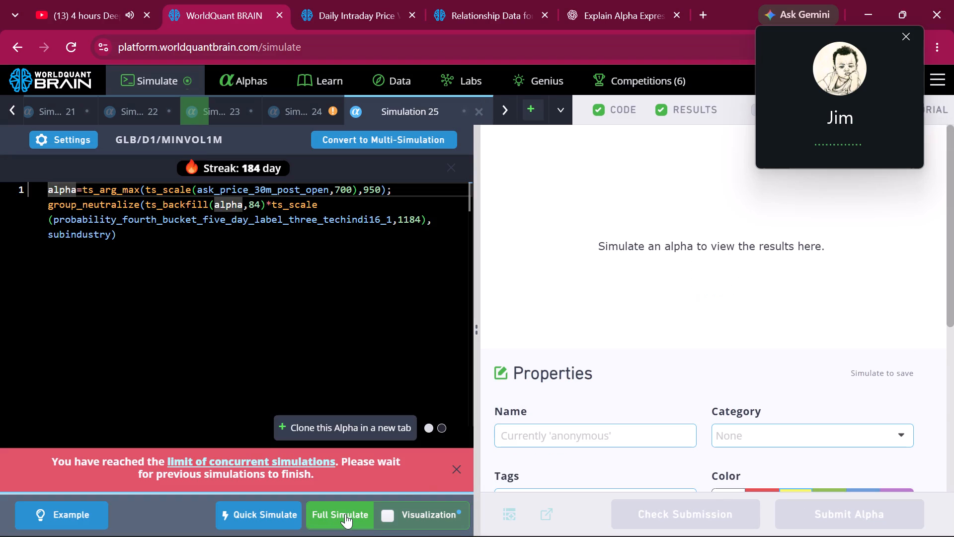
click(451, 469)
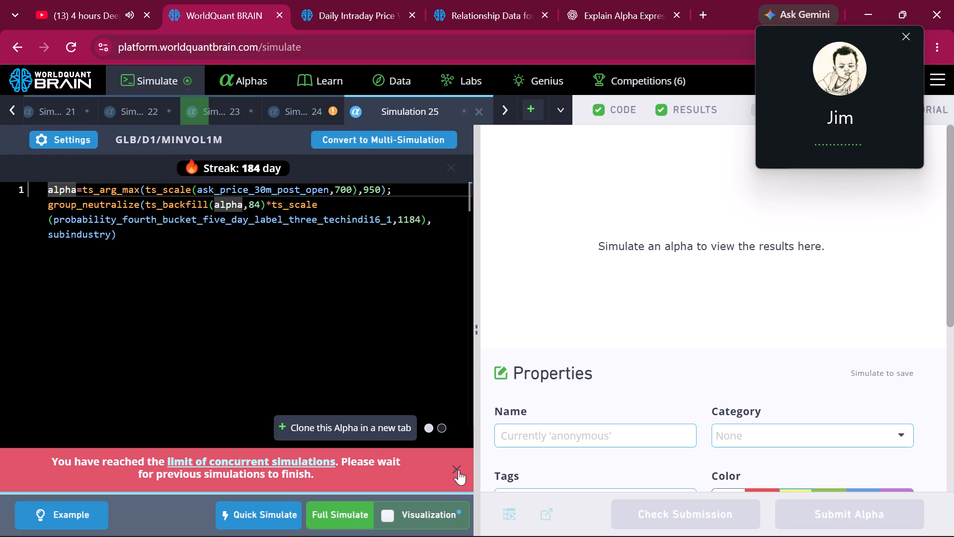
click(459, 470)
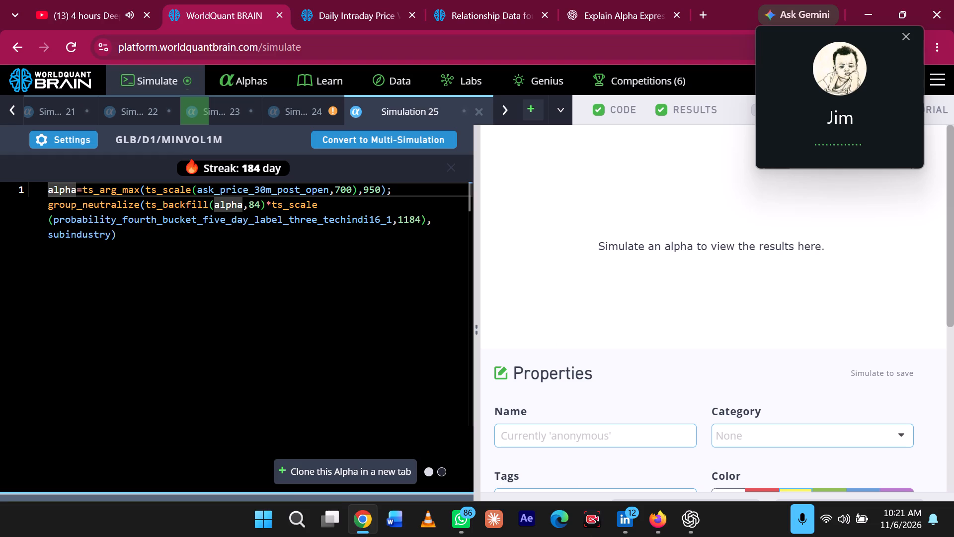
Switch to WhatsApp, choosing between its chat and voice call windows.
click(464, 515)
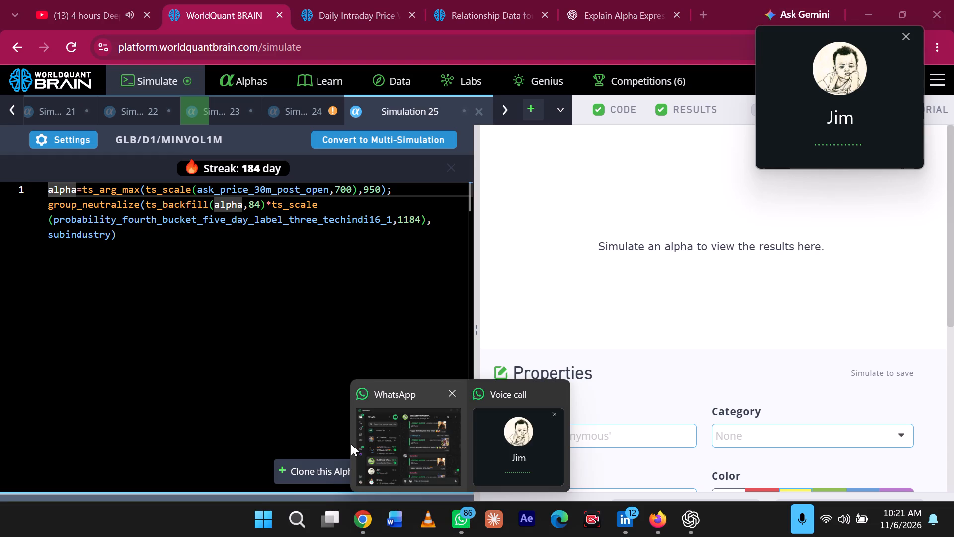
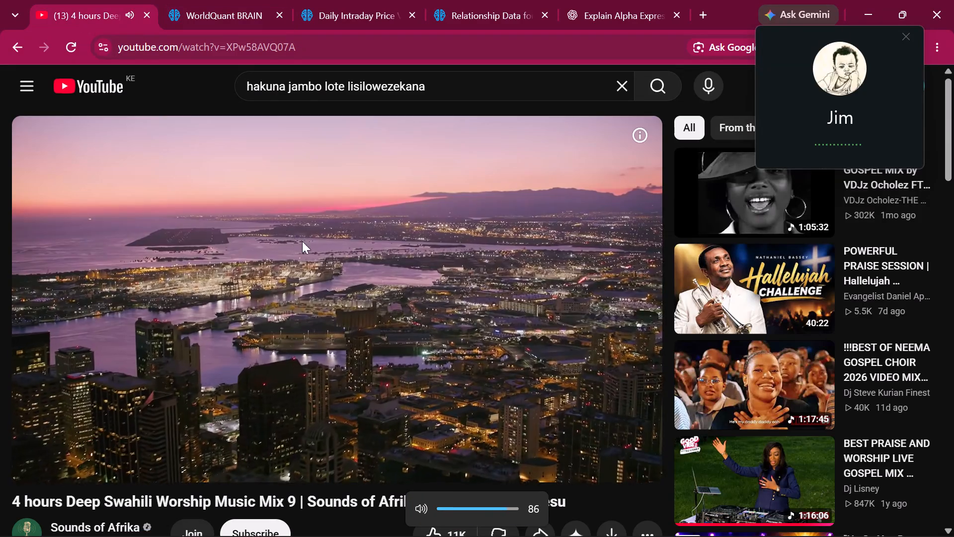
Replace the existing YouTube search query with "bwana ni mc" to look for another worship song.
triple_click(428, 86)
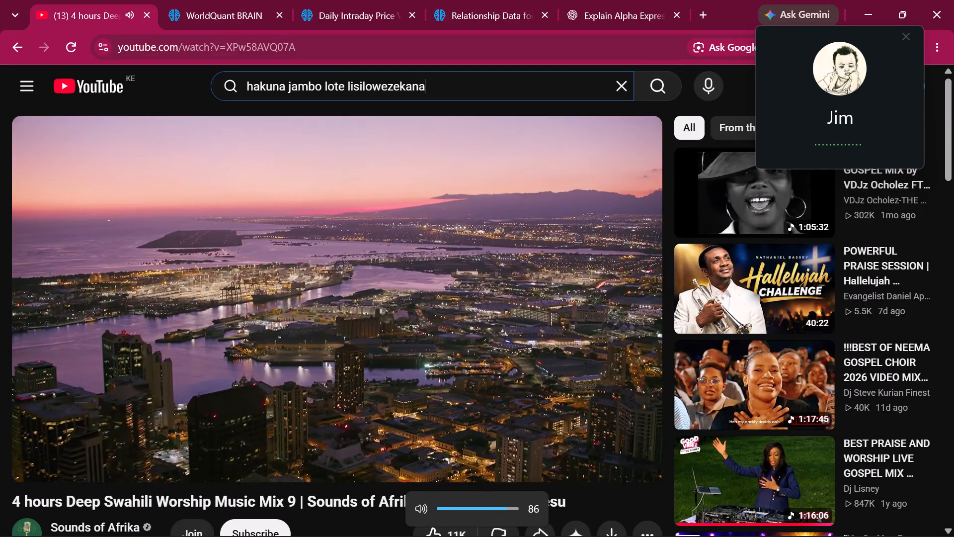
key(BackSpace)
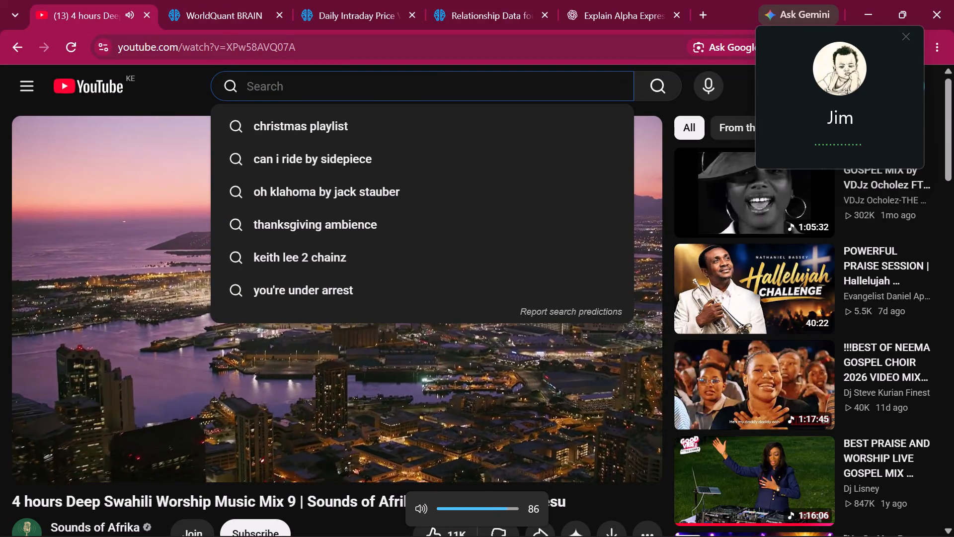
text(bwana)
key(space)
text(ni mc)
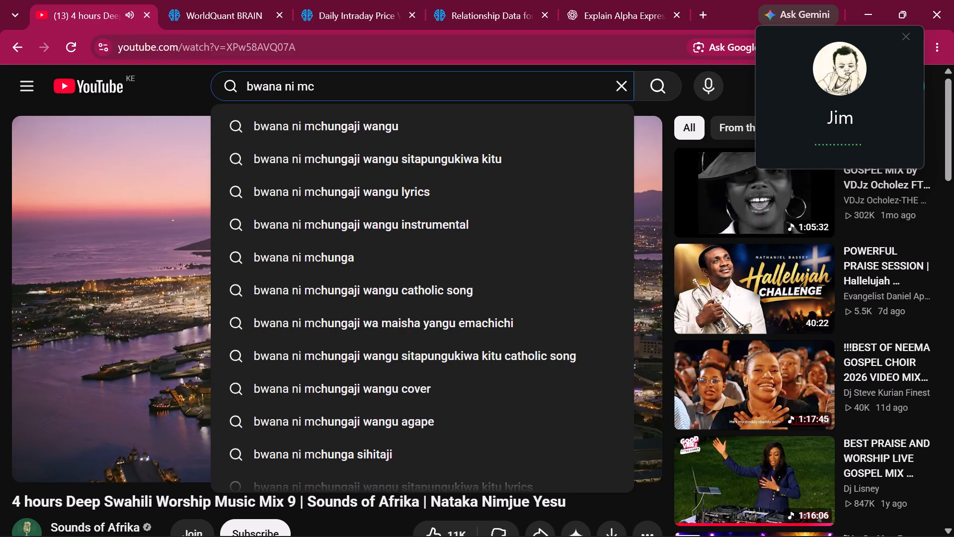
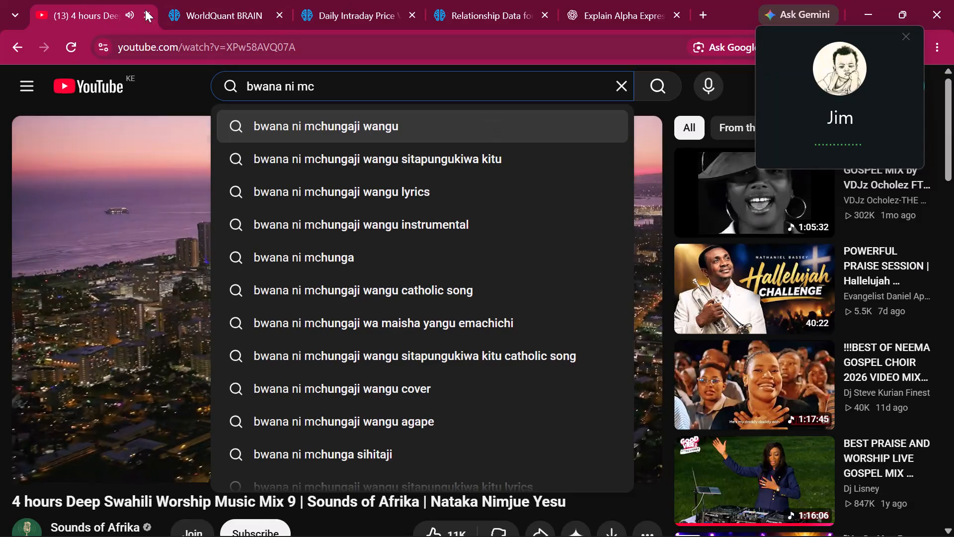
Return to WorldQuant BRAIN and clone the Simulation 25 alpha into a new simulation.
click(244, 2)
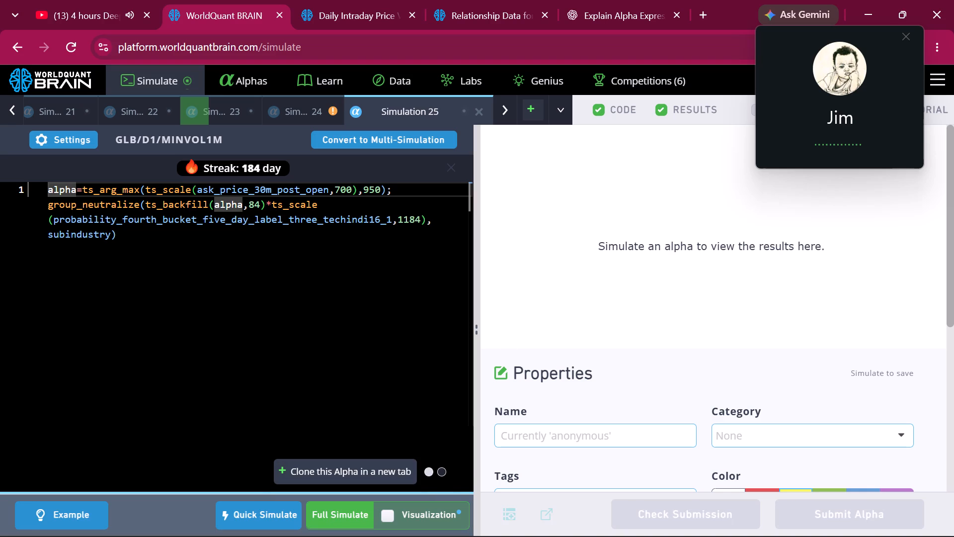
click(368, 480)
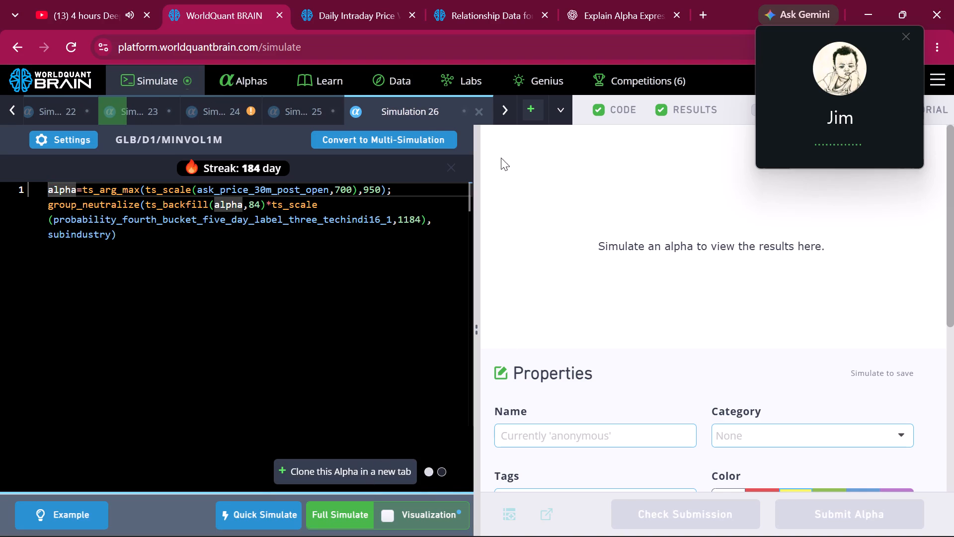
Set the region of Simulation 26 to GBR, with universe TOP700, and apply the settings.
click(86, 138)
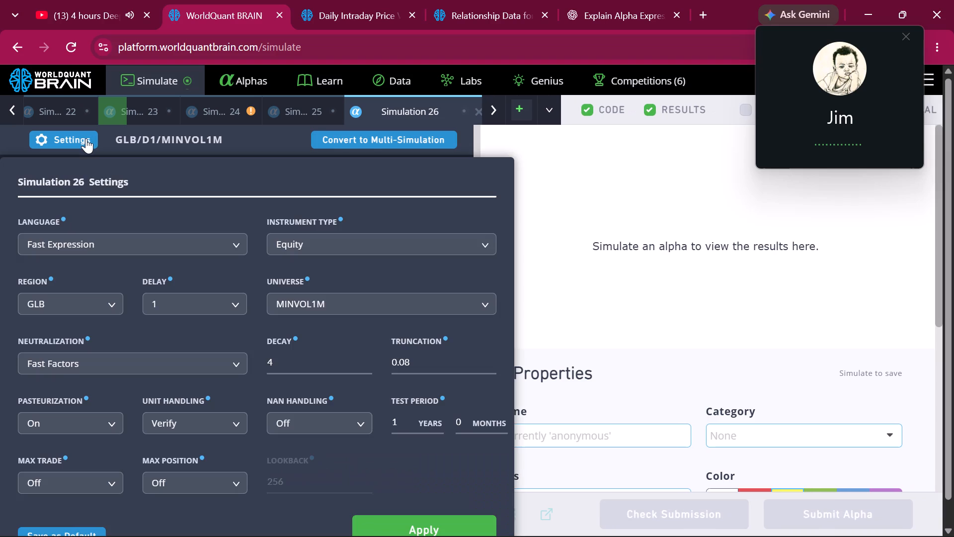
click(97, 304)
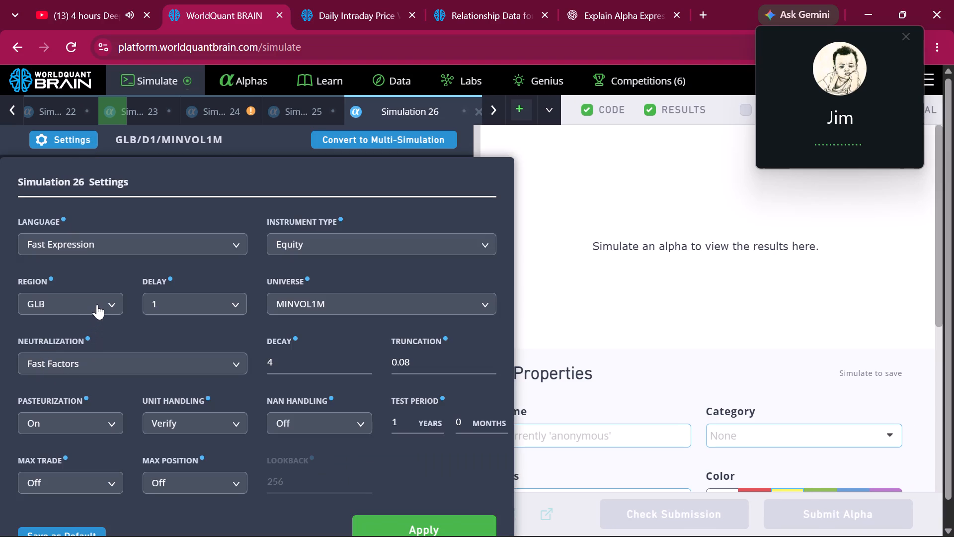
scroll(88, 461, down, 2)
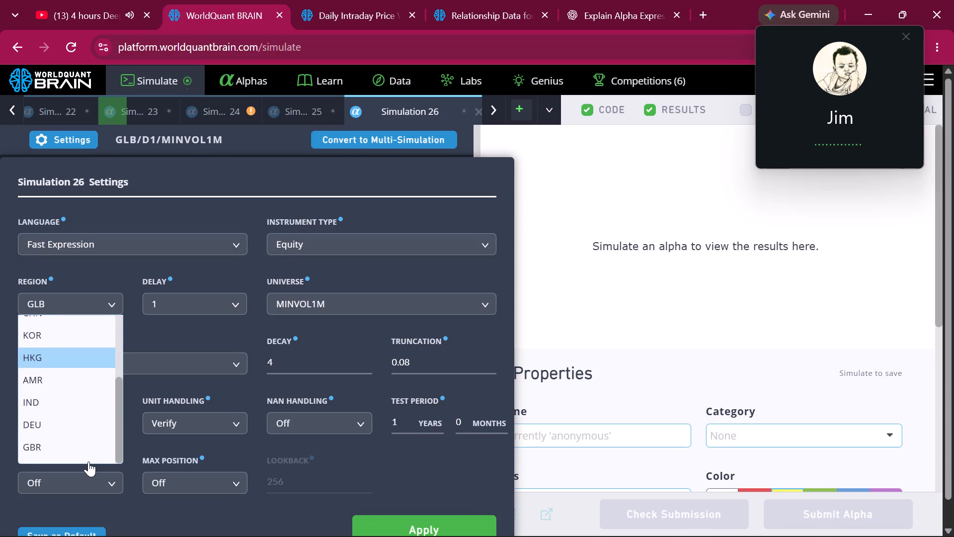
scroll(88, 461, down, 1)
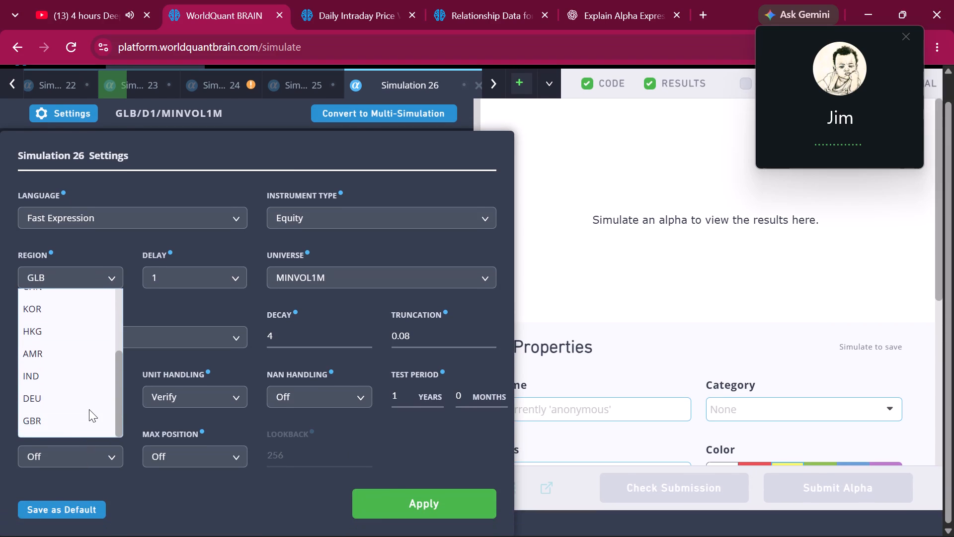
click(89, 409)
click(70, 414)
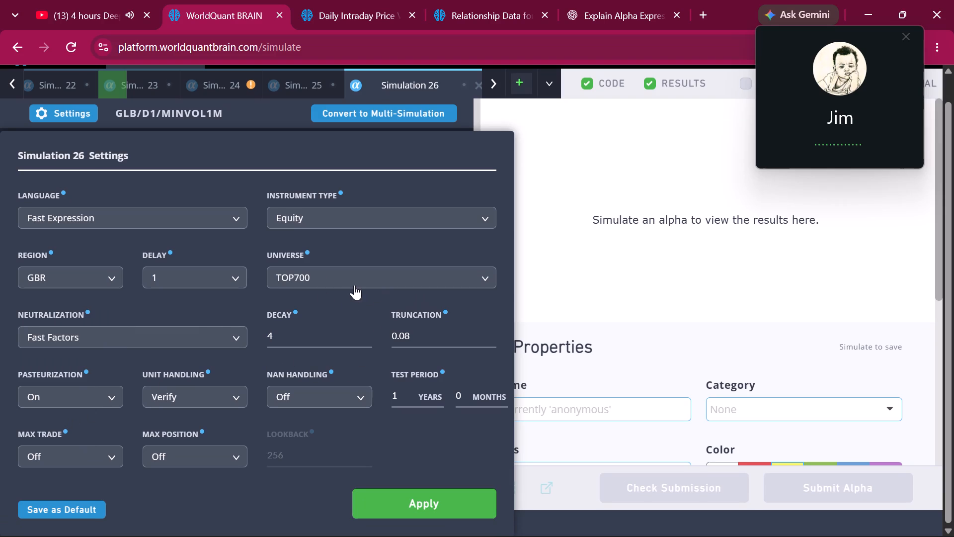
click(379, 501)
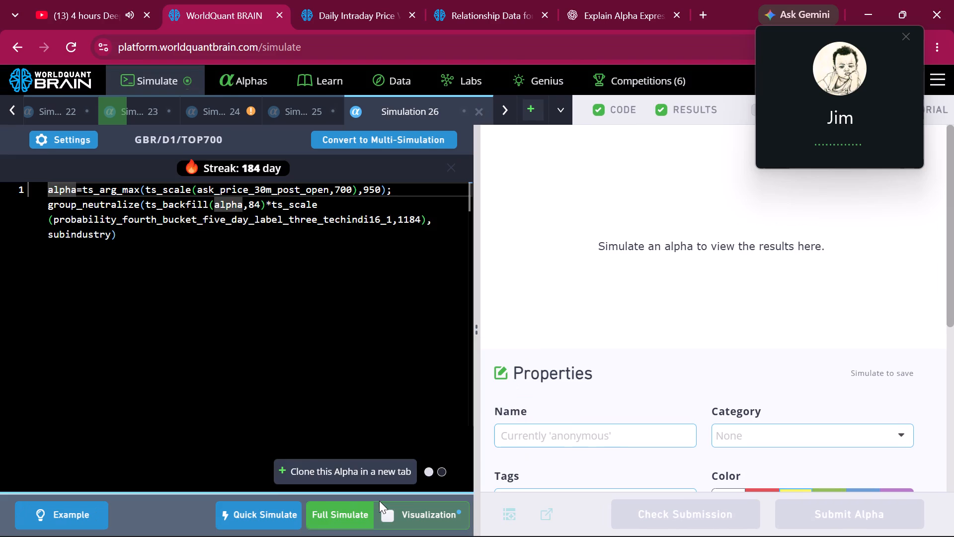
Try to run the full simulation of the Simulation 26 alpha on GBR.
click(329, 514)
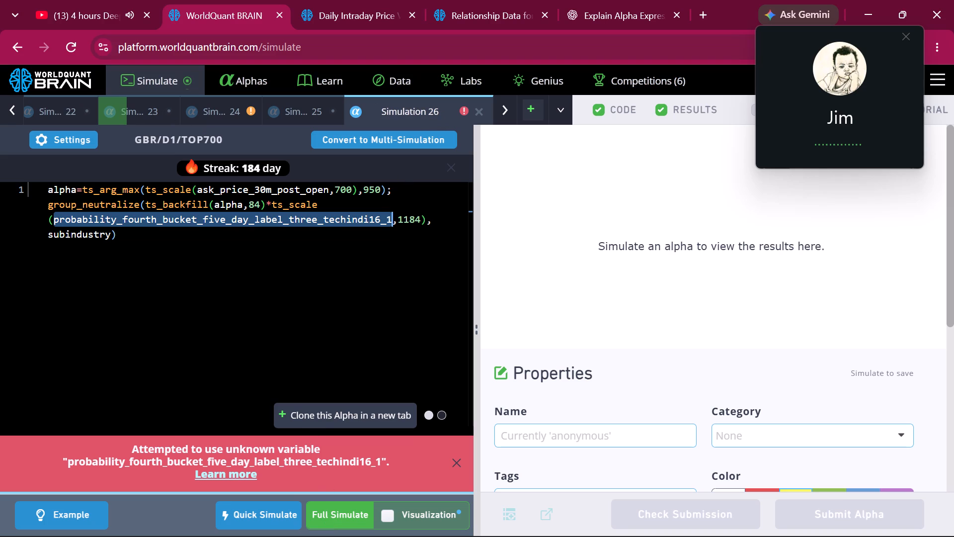
Search the GBR data for the probability_fourth_bucket_five_day_label_three_techindi16_1 field and list all matching fields.
key(ctrl+c)
click(415, 78)
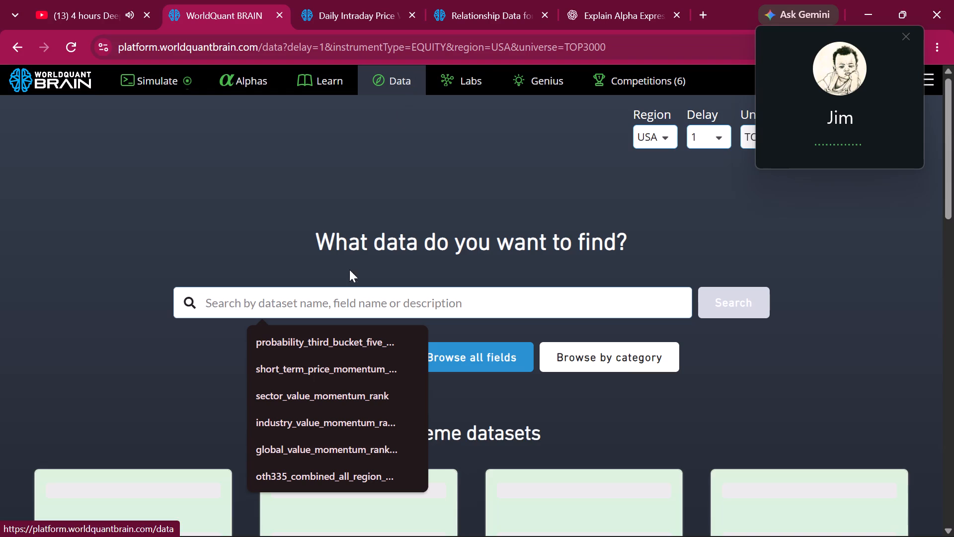
click(340, 312)
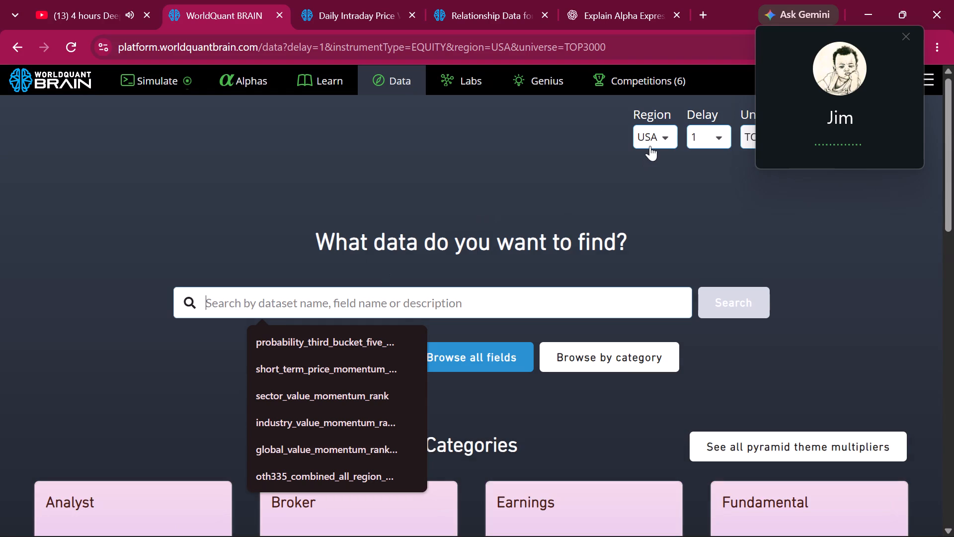
click(661, 140)
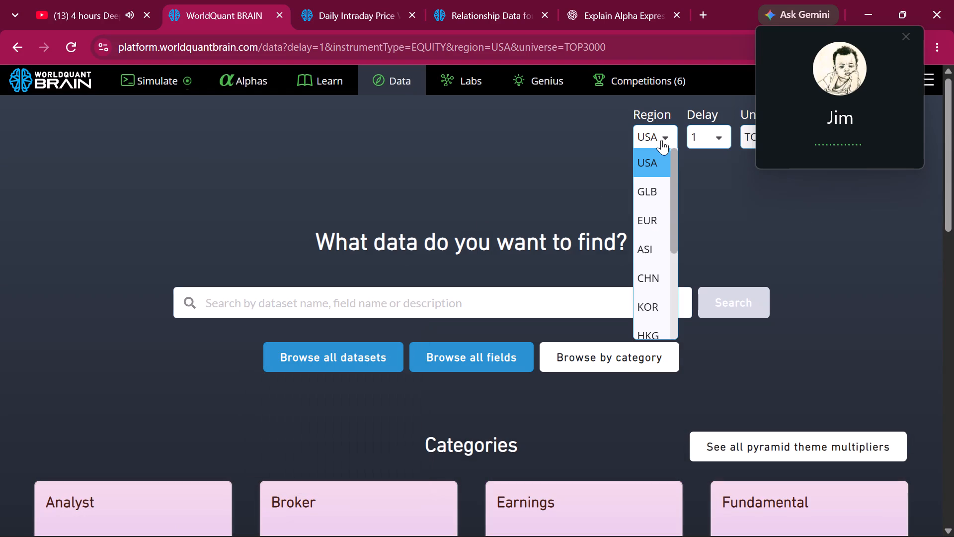
scroll(664, 297, down, 2)
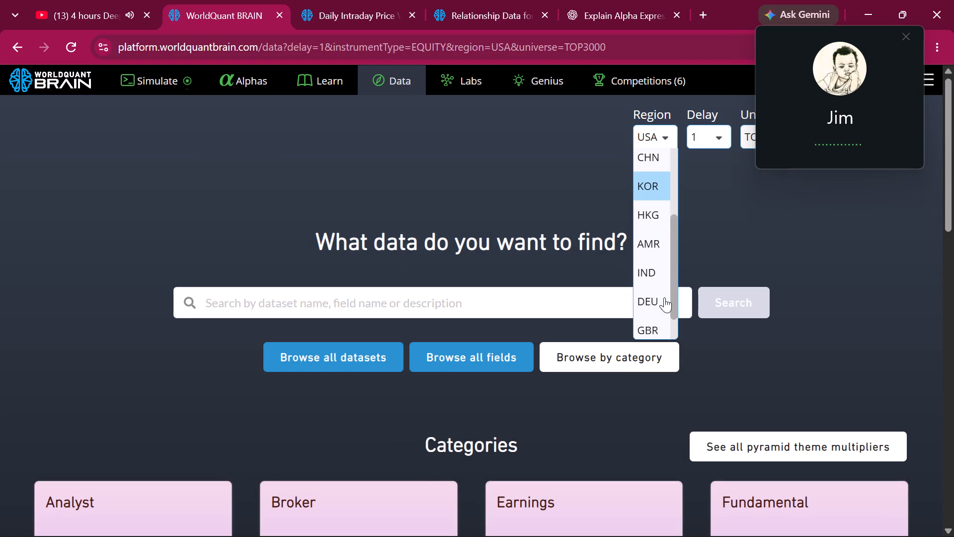
scroll(664, 297, down, 2)
click(664, 297)
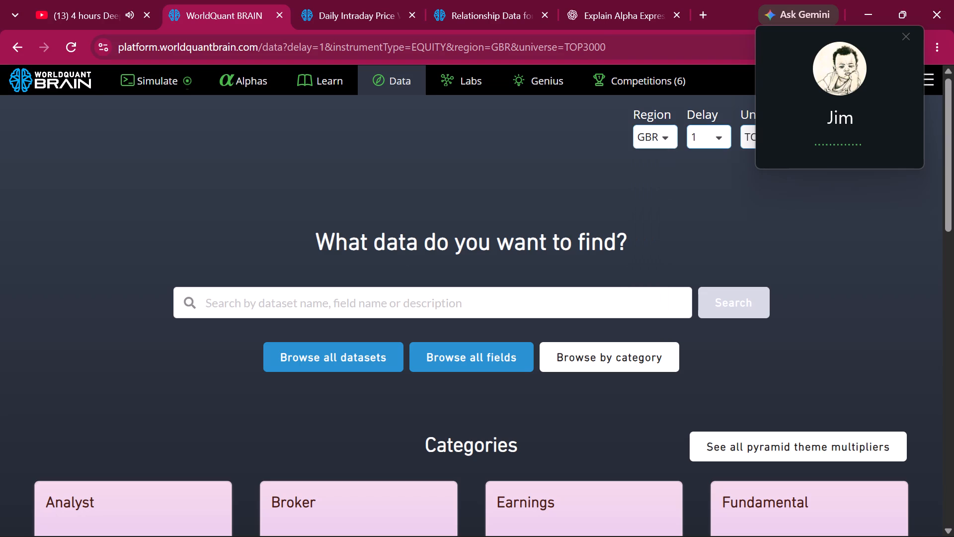
click(442, 313)
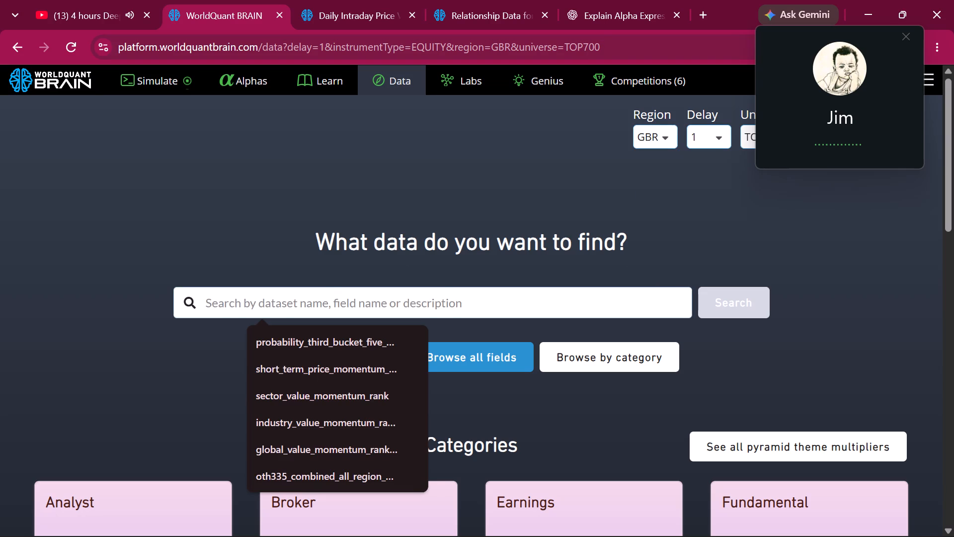
key(ctrl+v)
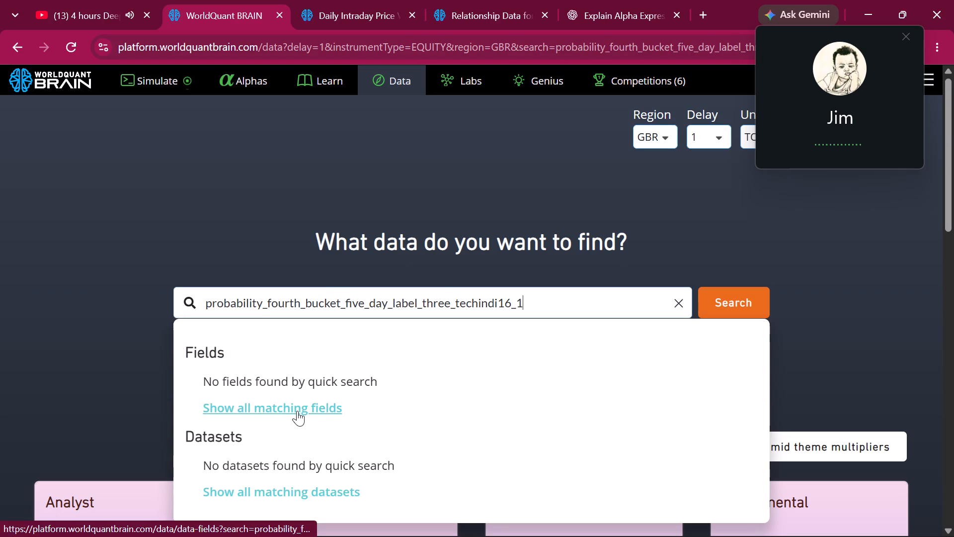
click(297, 411)
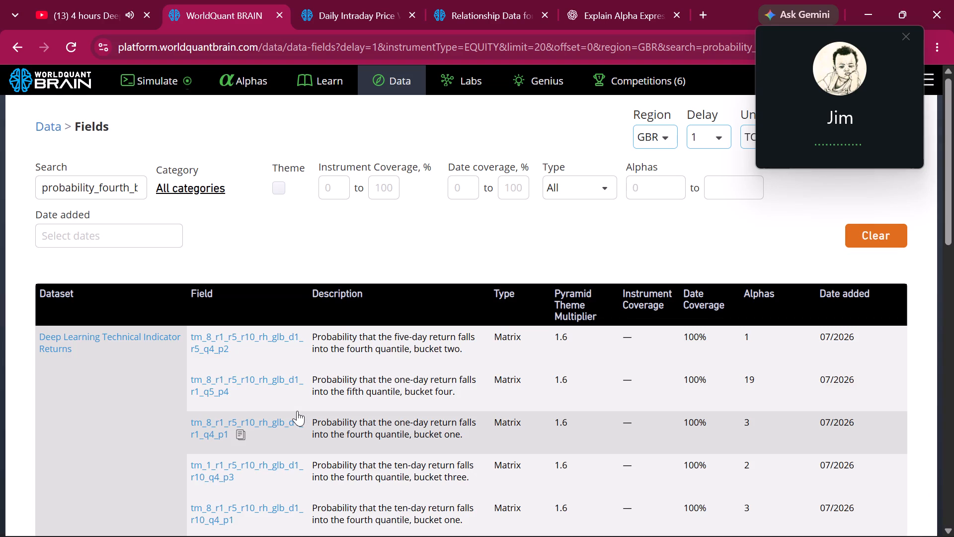
Browse the matching Deep Learning Technical Indicator Returns fields and copy the name tm_8_r1_r5_r10_rh_glb_d1_r1_q5_p4.
scroll(297, 411, down, 8)
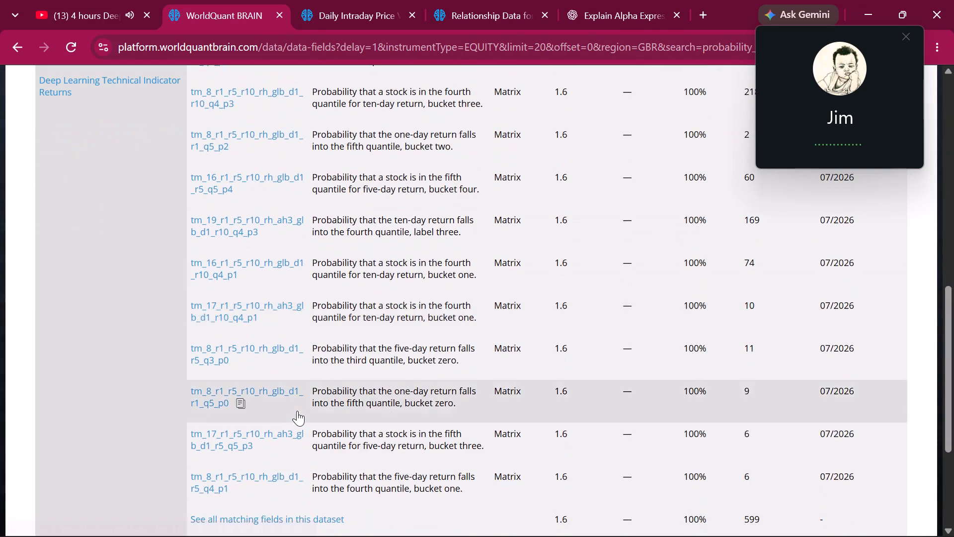
scroll(297, 411, down, 2)
scroll(297, 411, up, 2)
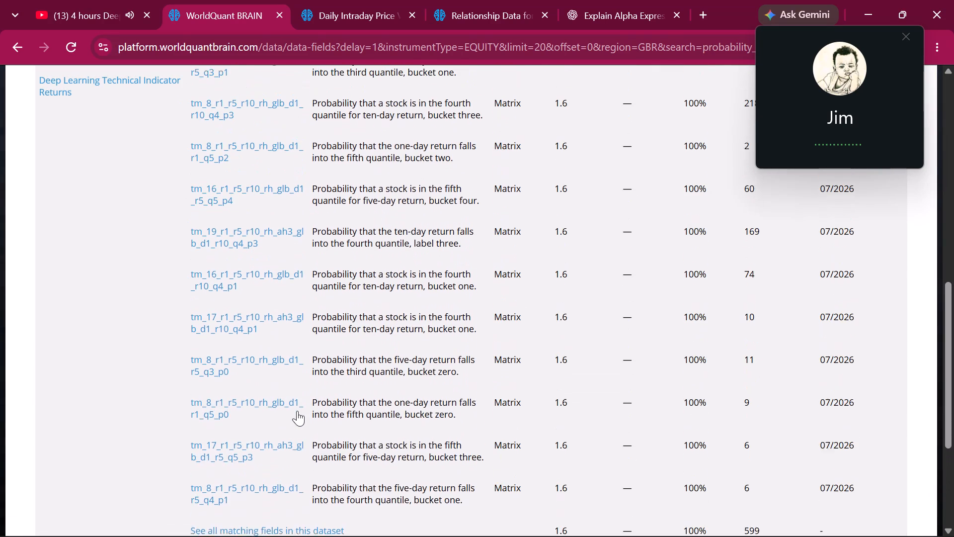
scroll(297, 411, up, 1)
click(268, 249)
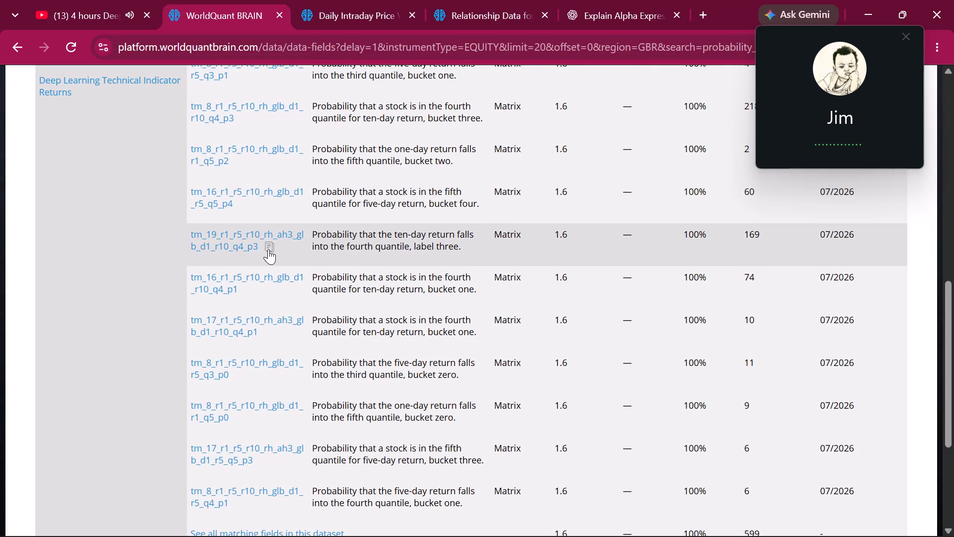
scroll(268, 249, up, 7)
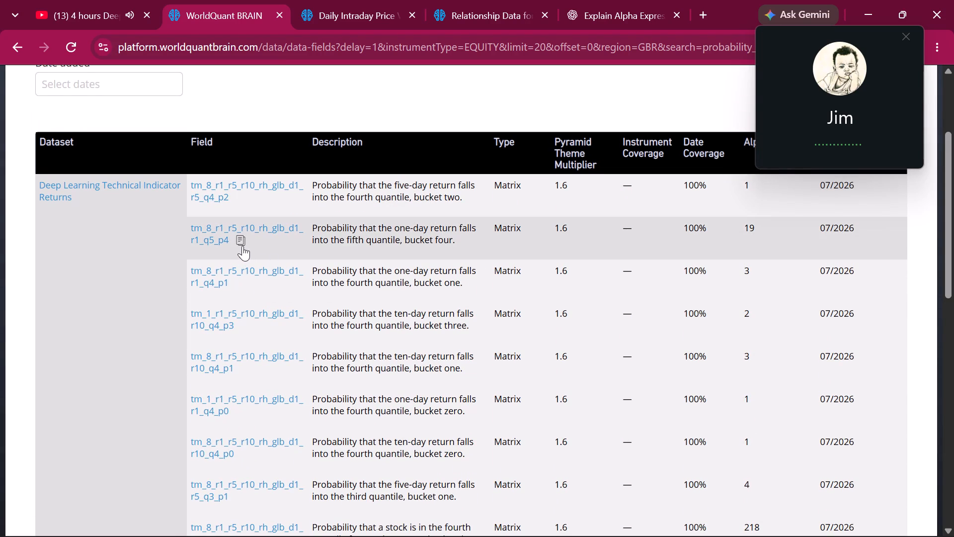
click(242, 246)
scroll(242, 246, up, 5)
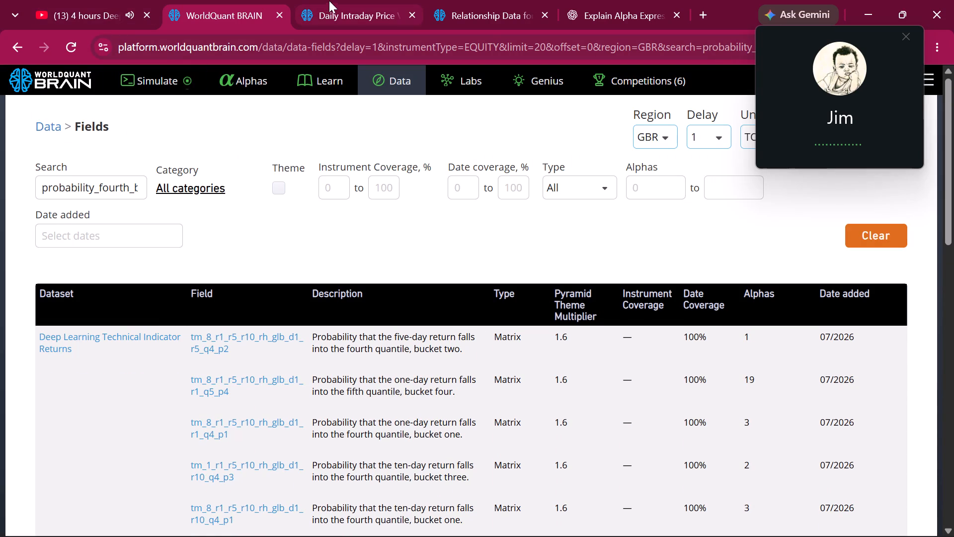
Replace the probability field in the Simulation 26 expression with tm_8_r1_r5_r10_rh_glb_d1_r1_q5_p4 and run the full simulation.
click(164, 72)
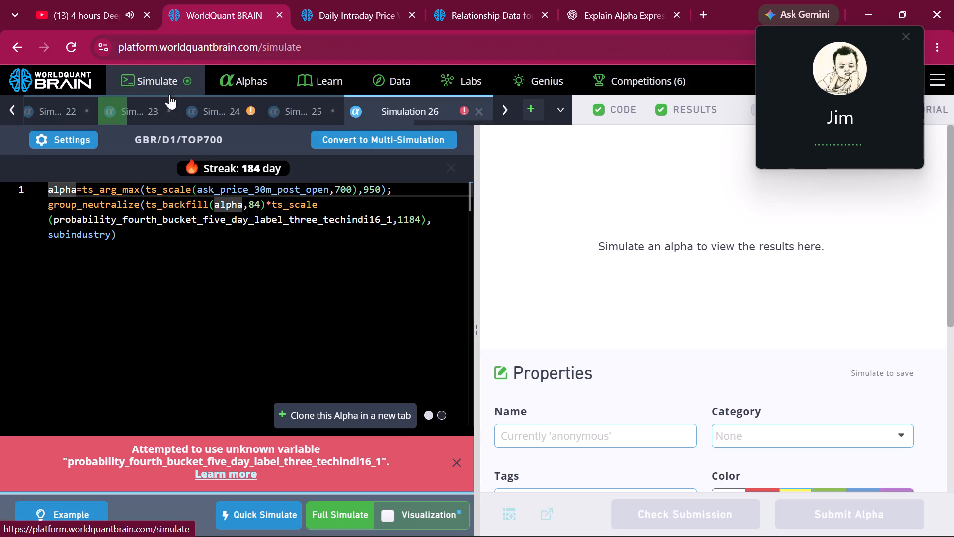
double_click(324, 189)
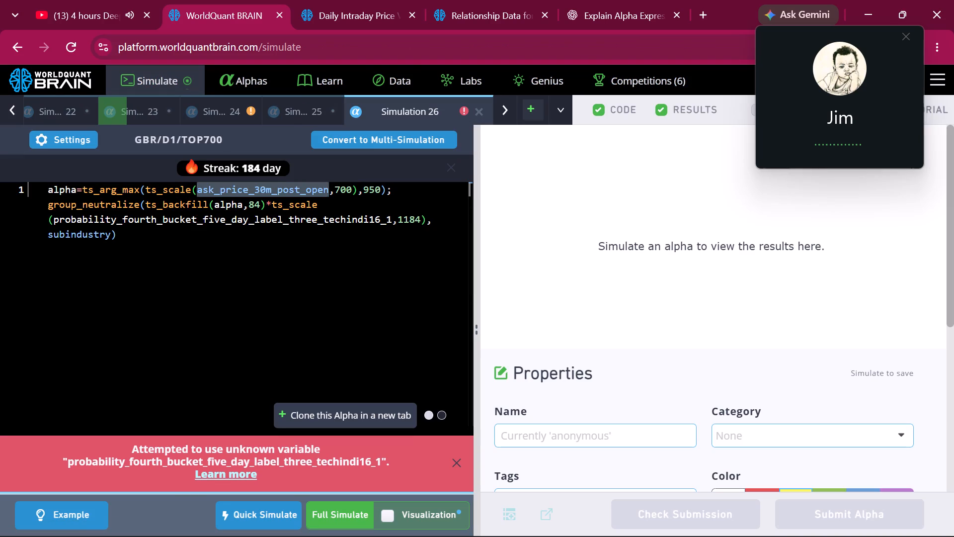
double_click(387, 220)
key(ctrl+v)
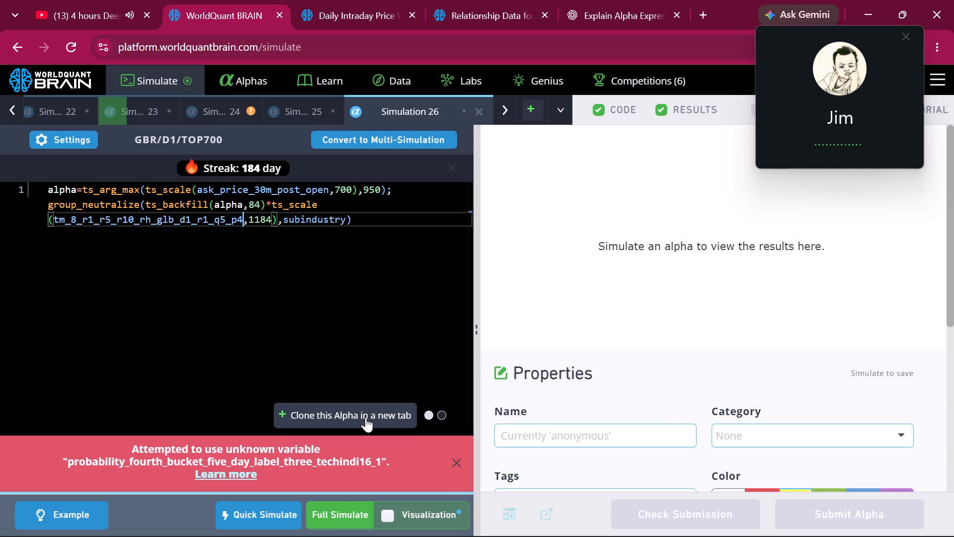
click(331, 515)
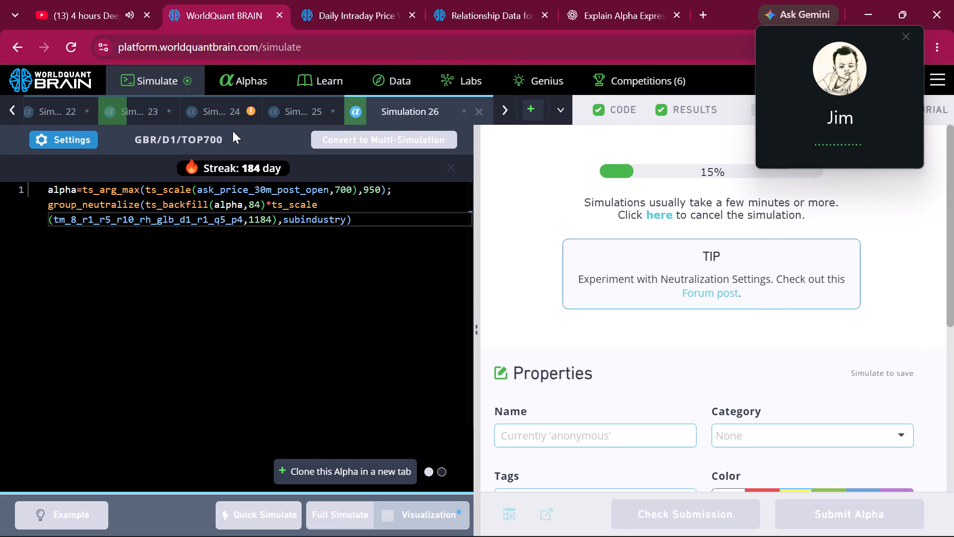
Examine the distribution of active alphas across the GLB, IND and EUR regions, then return to Simulation 26.
click(270, 84)
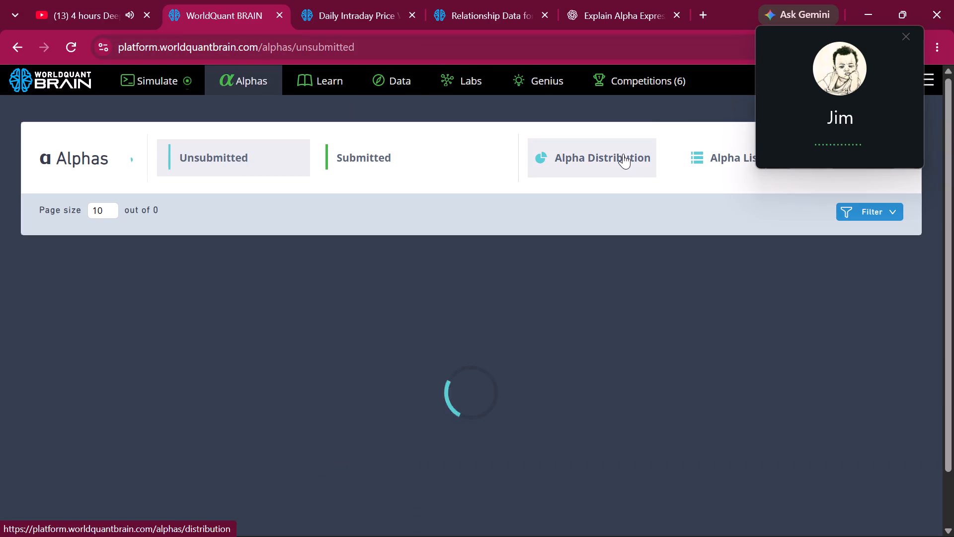
click(623, 154)
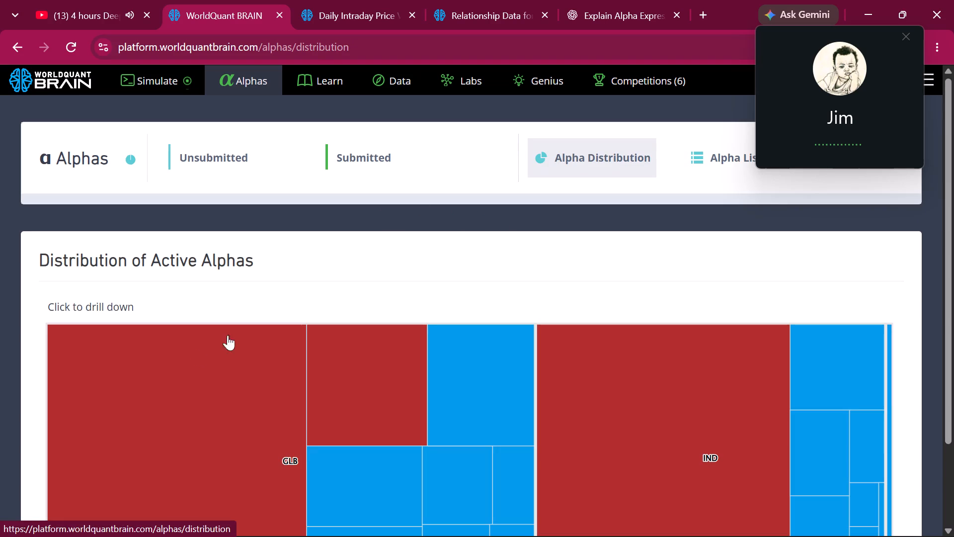
scroll(199, 350, down, 1)
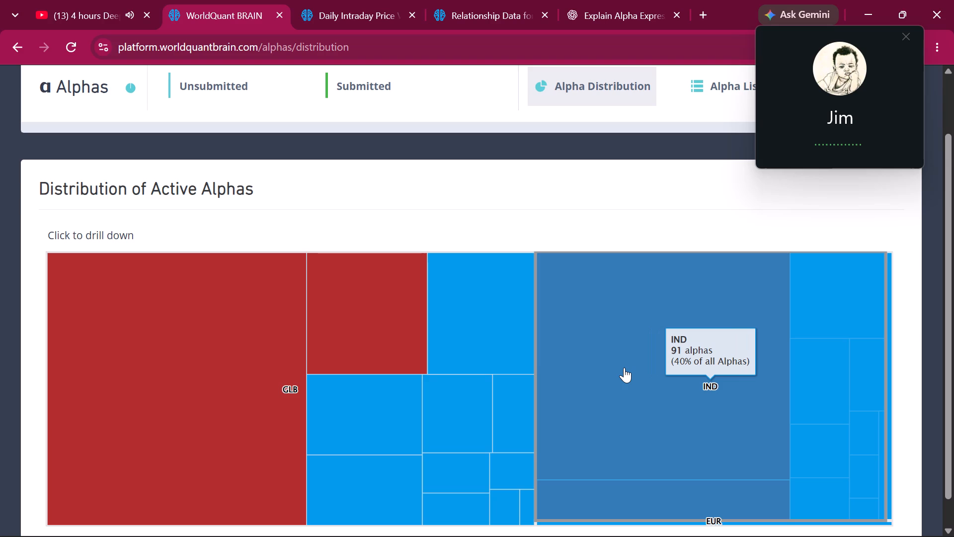
scroll(624, 367, down, 1)
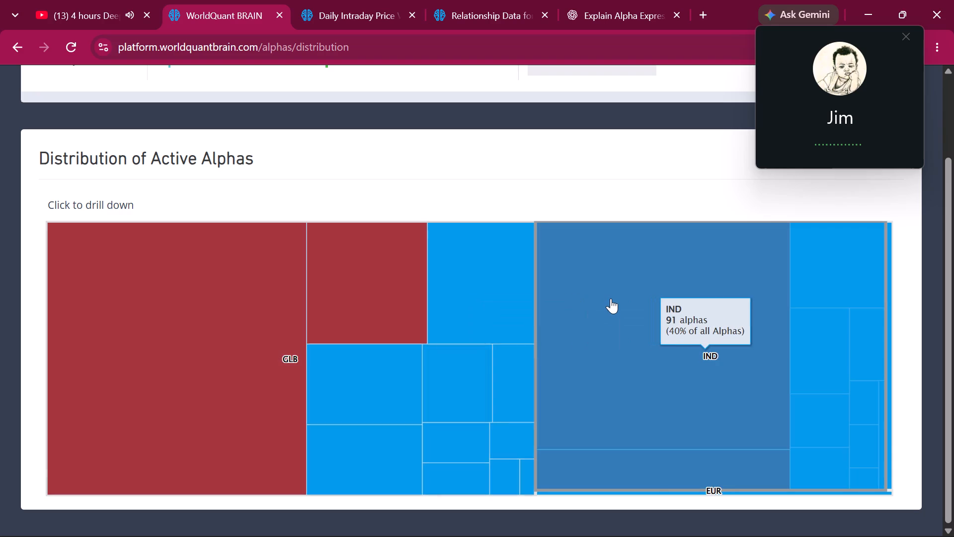
scroll(611, 298, down, 4)
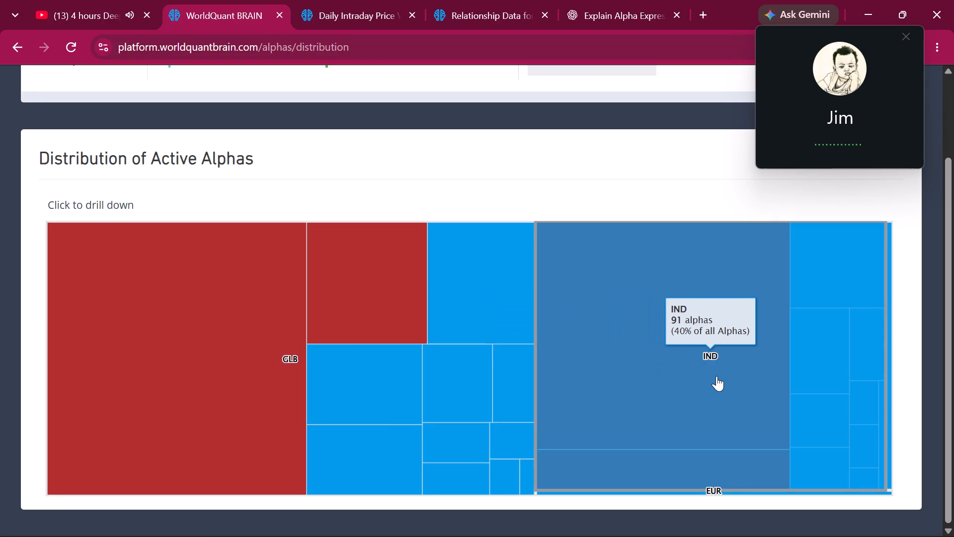
scroll(716, 376, down, 2)
scroll(397, 263, up, 4)
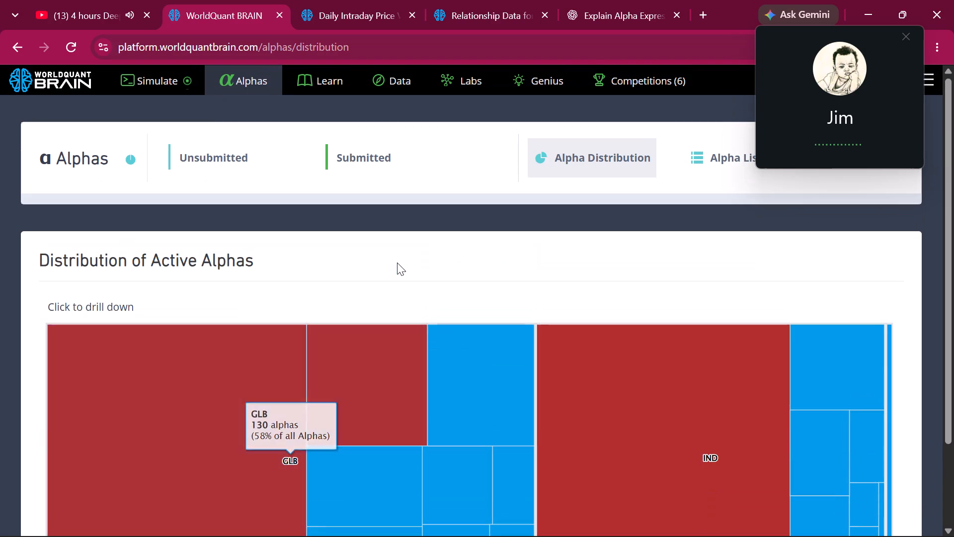
click(166, 77)
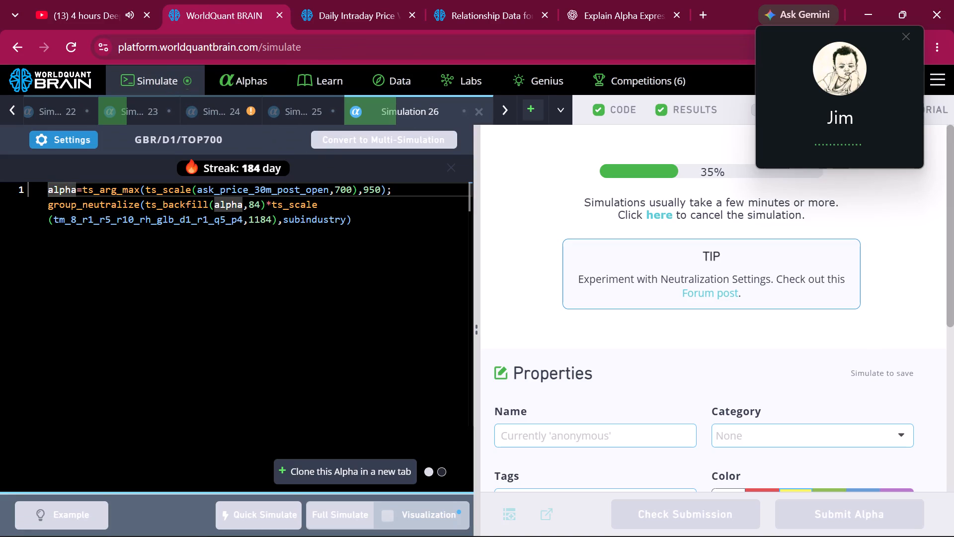
Examine Simulation 24's PnL chart and its yearly IS Summary figures for the IS period.
click(236, 106)
scroll(636, 357, down, 2)
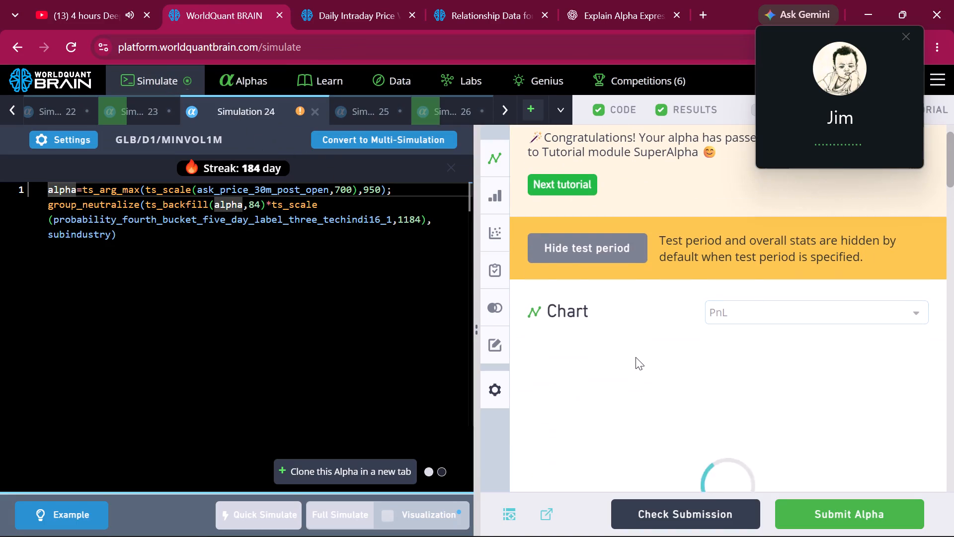
scroll(636, 357, down, 6)
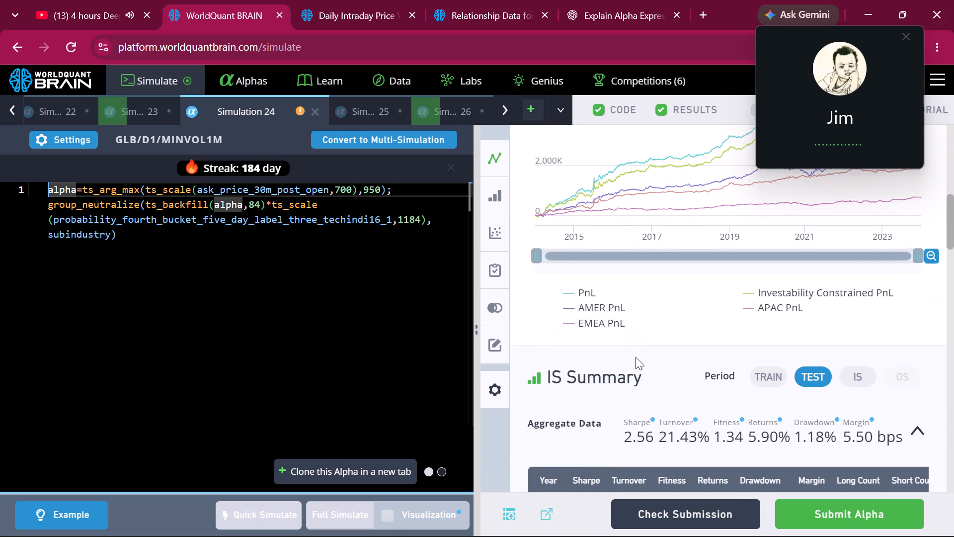
scroll(636, 357, down, 1)
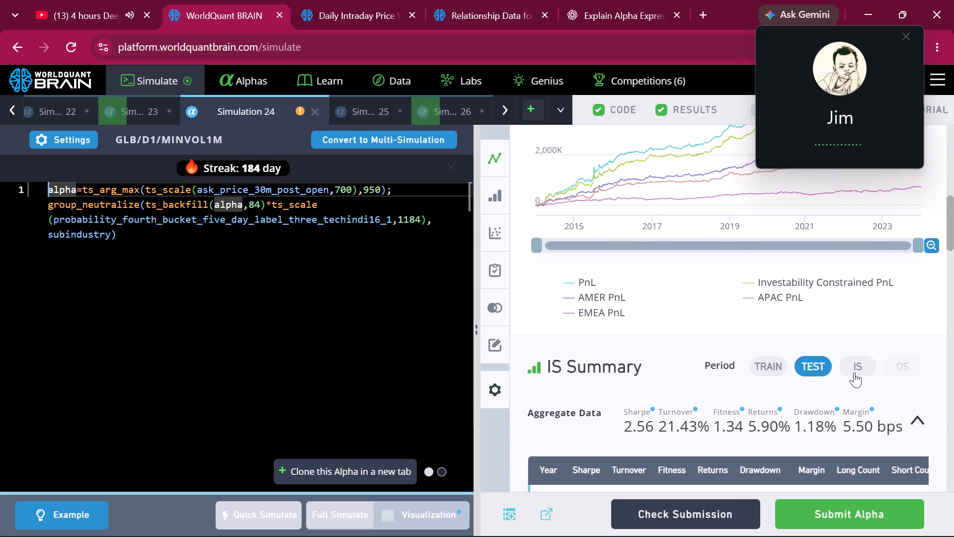
click(854, 371)
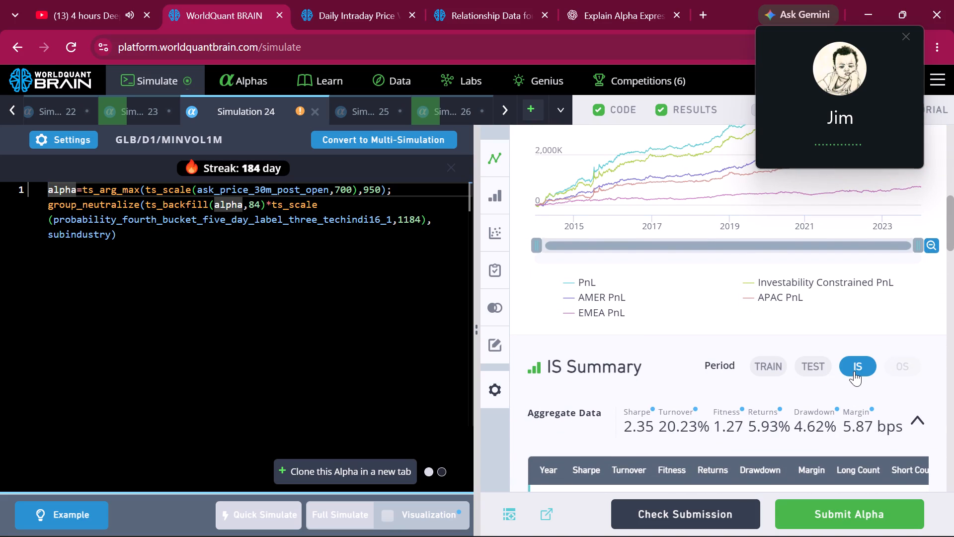
scroll(854, 371, down, 6)
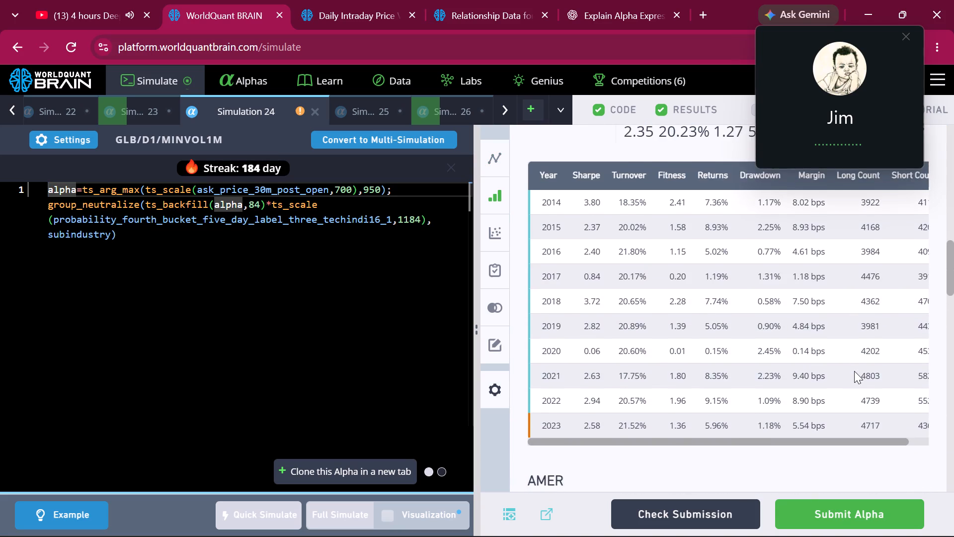
Examine Simulation 24's regional aggregate data, correlations, IS Testing Status and Power Pool alpha description.
scroll(854, 371, down, 8)
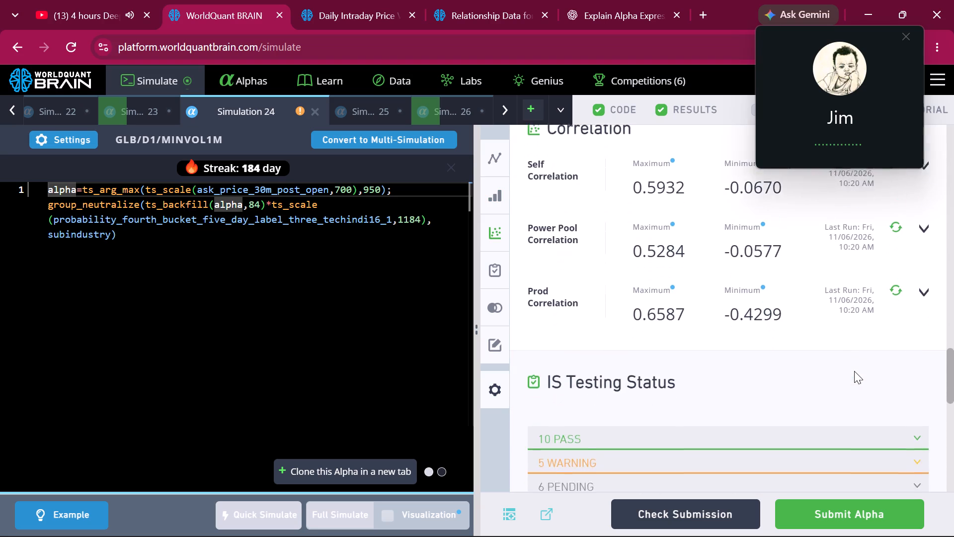
scroll(854, 371, down, 1)
scroll(854, 371, up, 6)
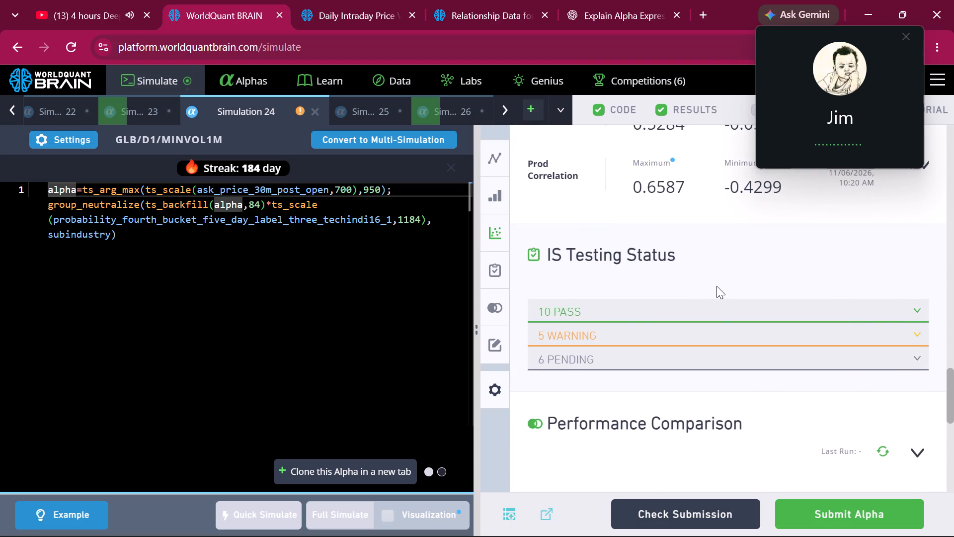
scroll(716, 286, up, 5)
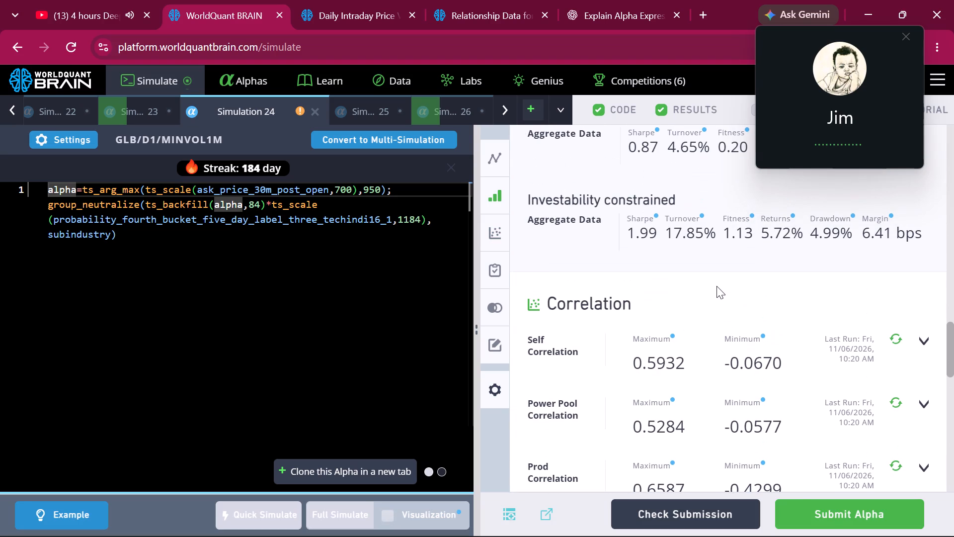
scroll(716, 286, down, 11)
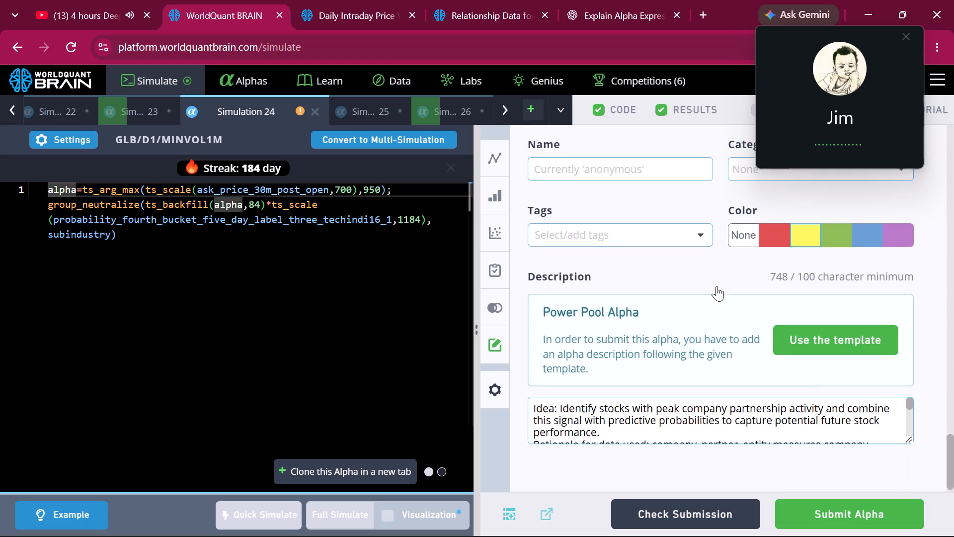
scroll(716, 286, up, 3)
scroll(716, 286, down, 9)
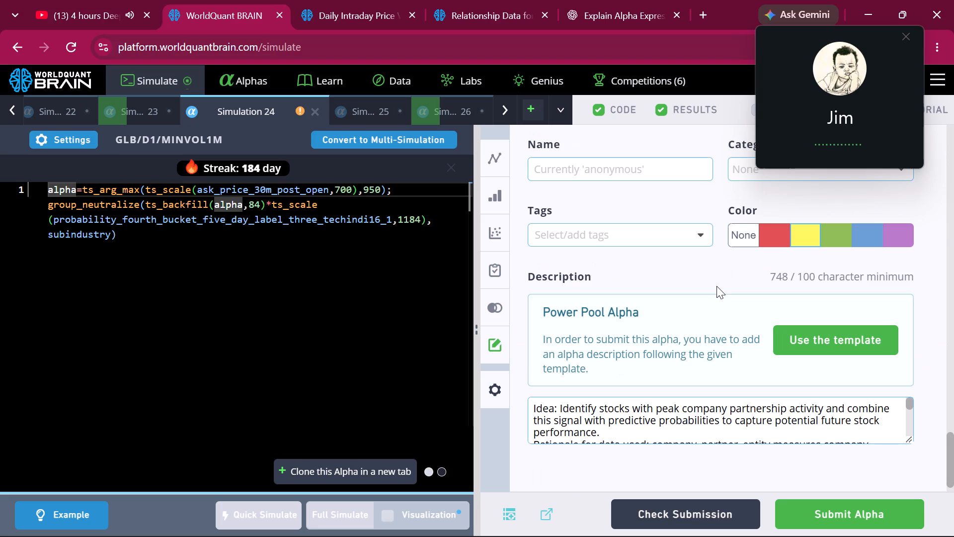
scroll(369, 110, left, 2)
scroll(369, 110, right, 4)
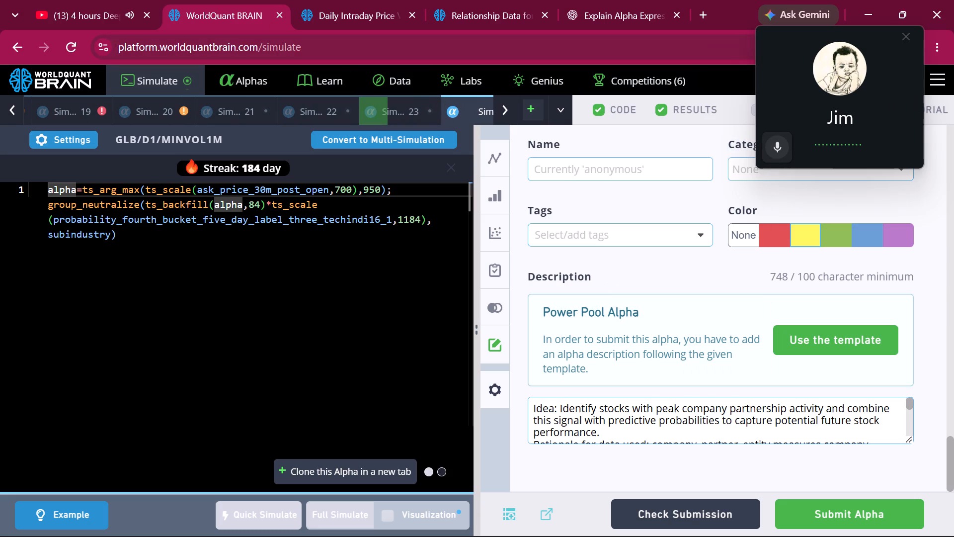
Expand the full list of site sections from the simulation page.
click(934, 74)
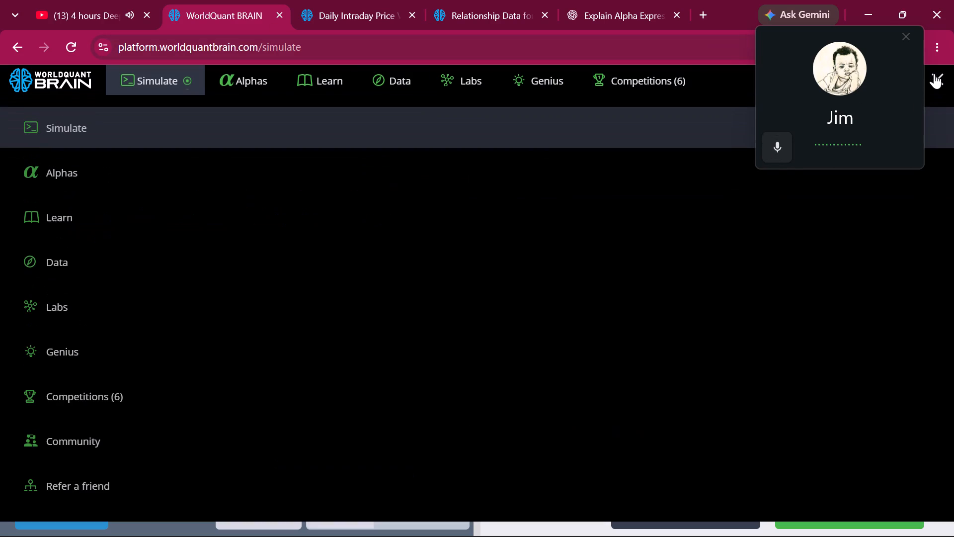
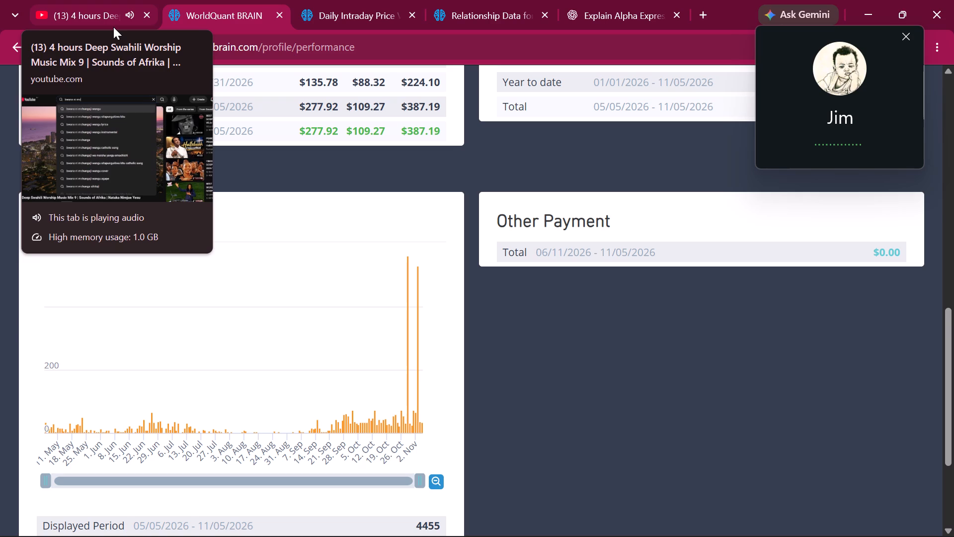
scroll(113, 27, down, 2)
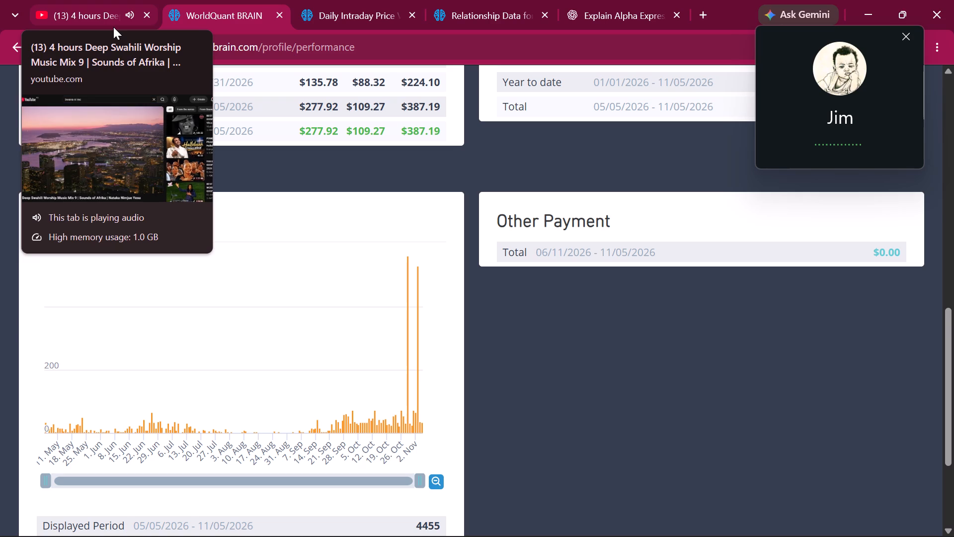
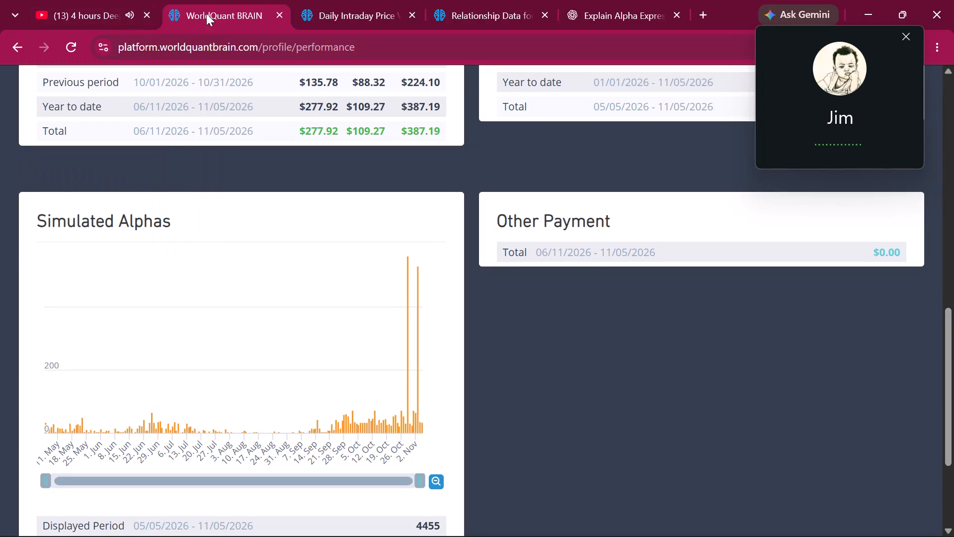
Review the Base Payment and Submitted Alphas charts on the account performance page.
click(209, 13)
scroll(388, 302, up, 8)
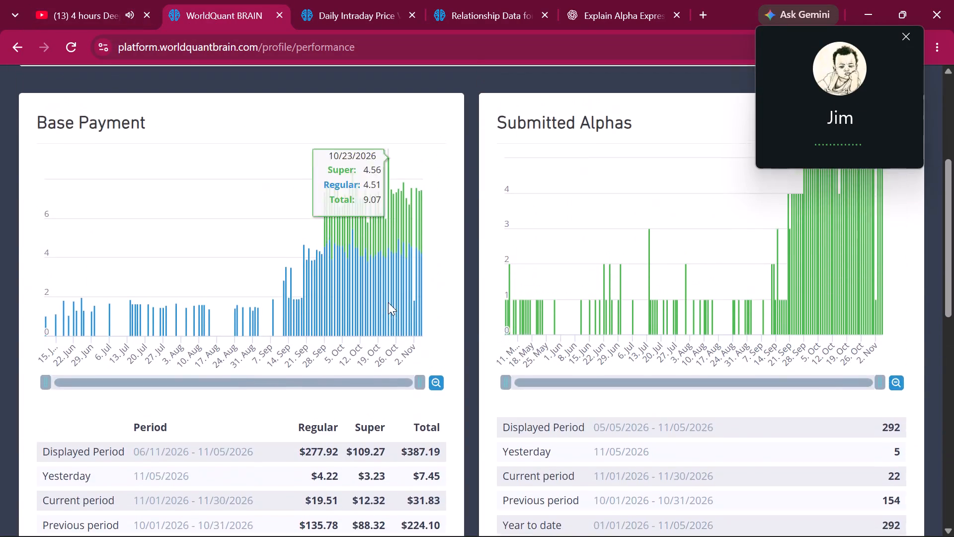
scroll(388, 302, up, 4)
Return to the Simulate page and view the PnL chart of Simulation 24.
click(171, 82)
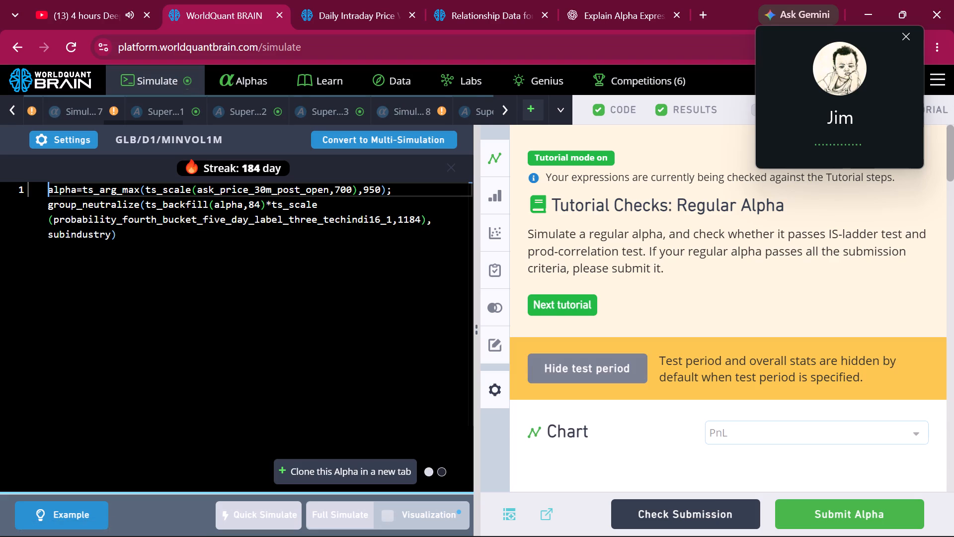
scroll(749, 348, down, 3)
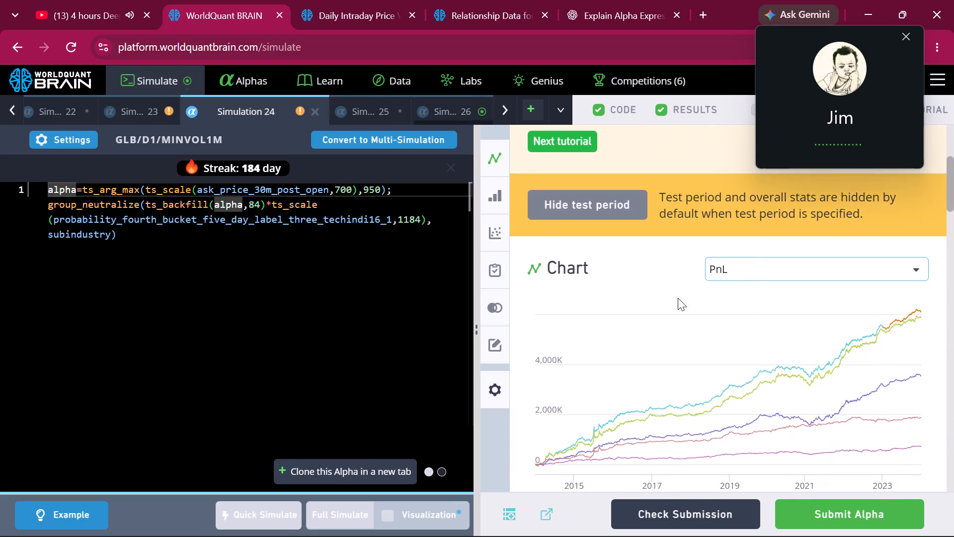
Reveal the test period of Simulation 26 and examine its IS-period summary, yearly results and correlation section.
scroll(386, 101, left, 3)
click(474, 106)
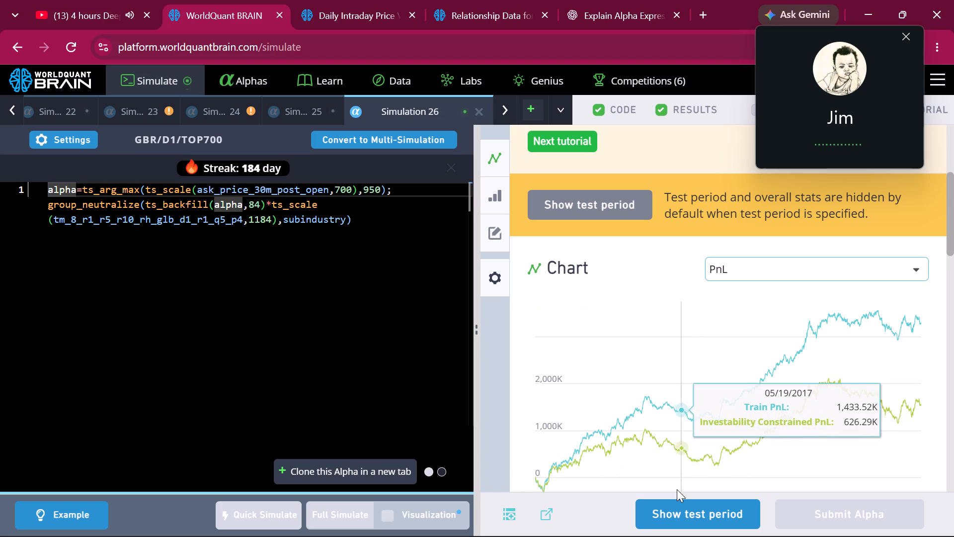
click(667, 523)
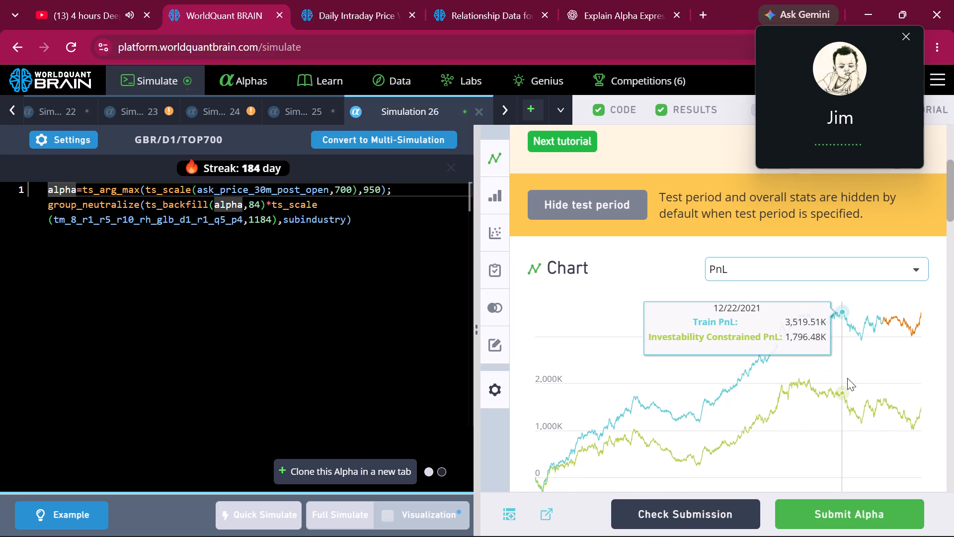
scroll(847, 378, down, 4)
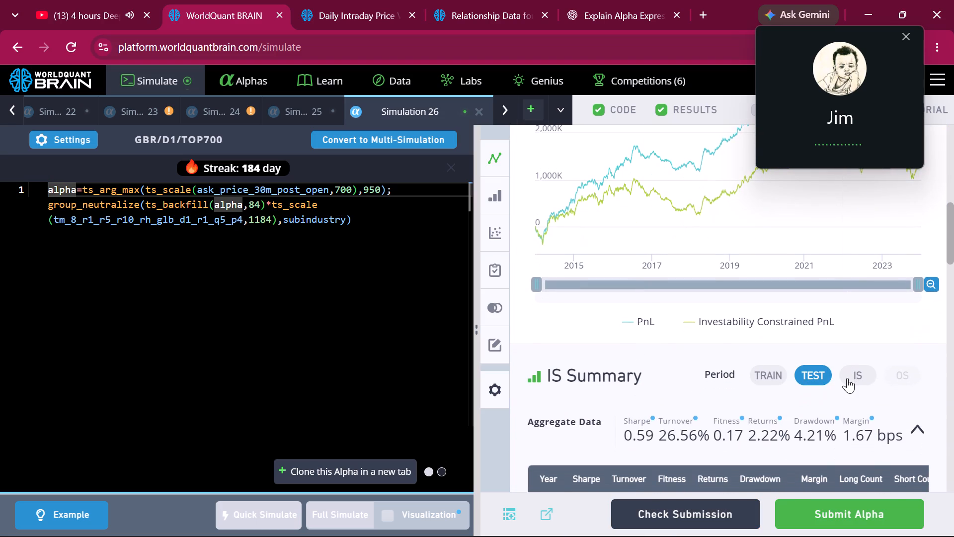
click(853, 370)
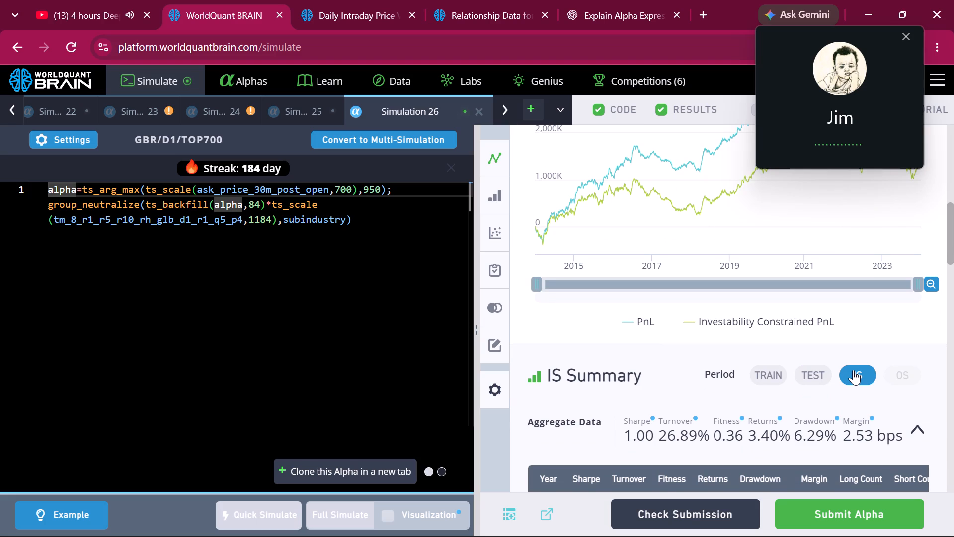
scroll(853, 370, down, 8)
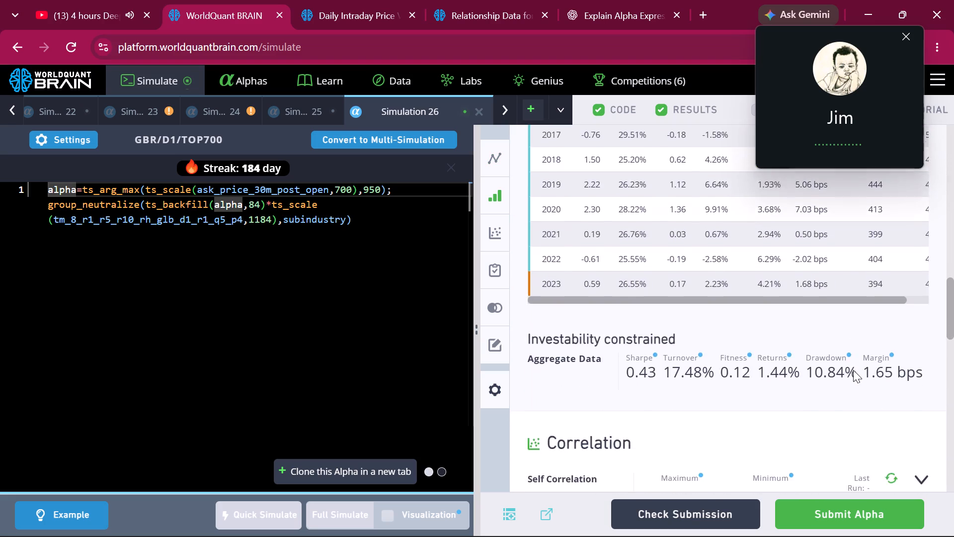
scroll(853, 370, down, 3)
scroll(853, 370, up, 1)
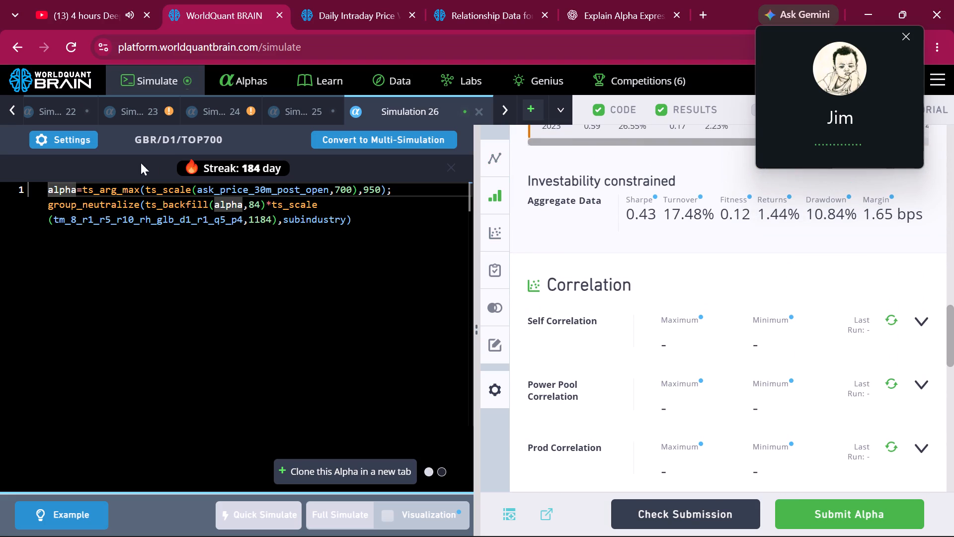
Set Simulation 26's neutralization to Statistical, apply the settings and run a full simulation.
click(86, 139)
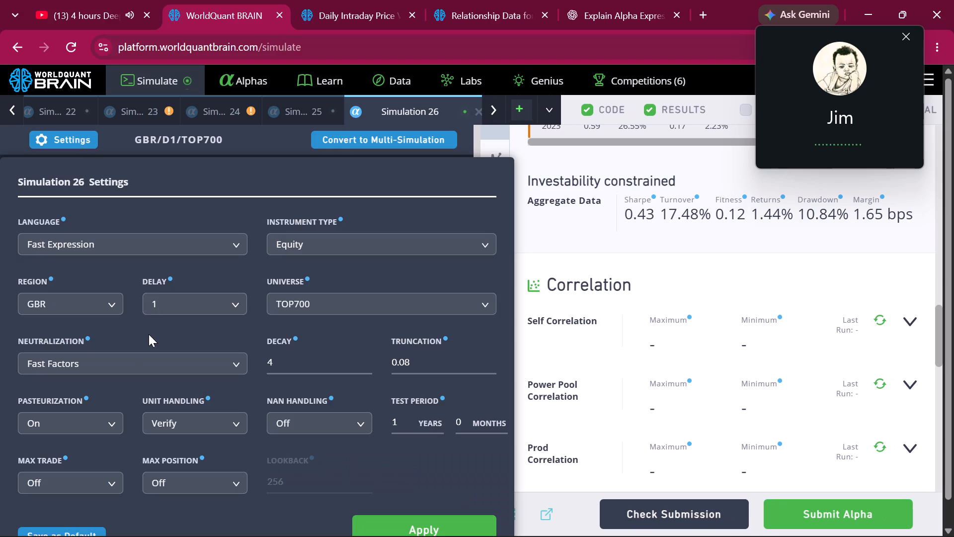
click(137, 367)
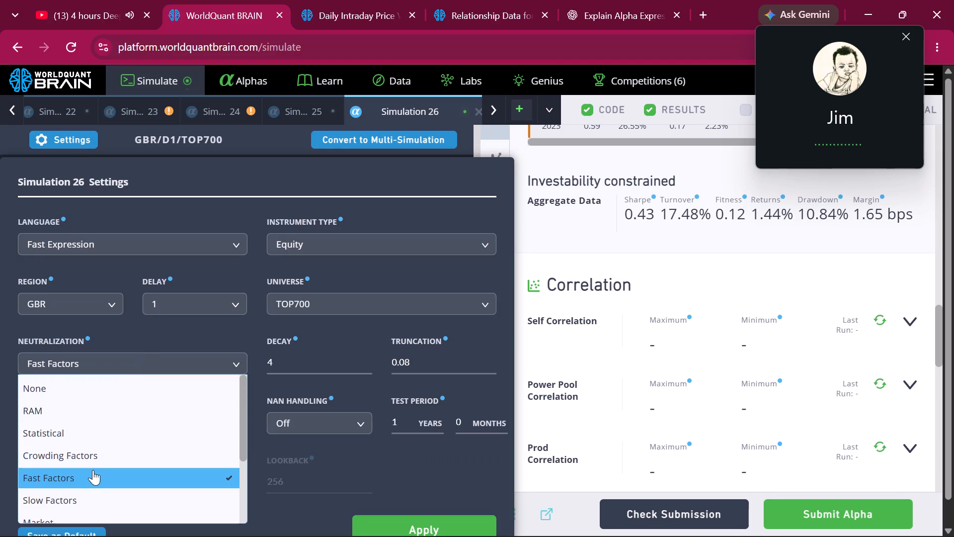
click(113, 443)
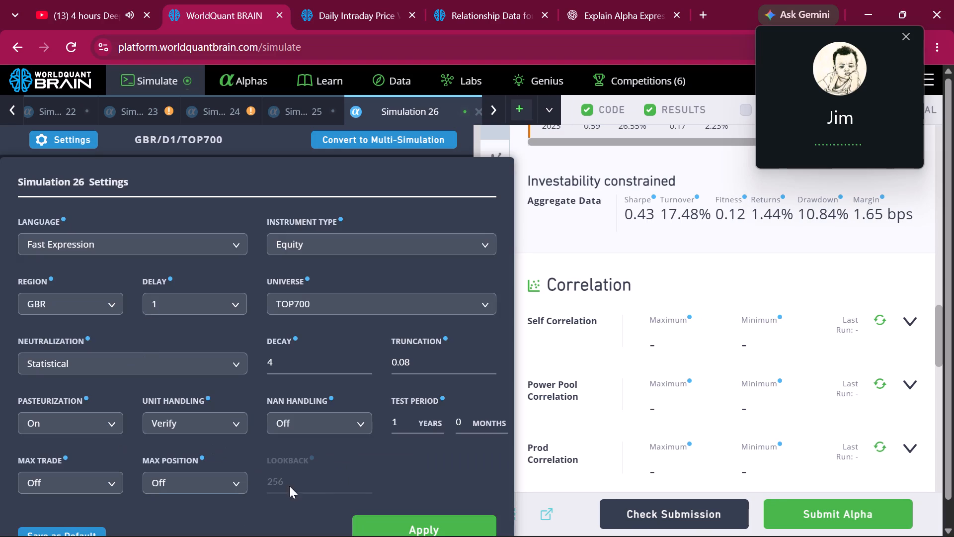
click(366, 517)
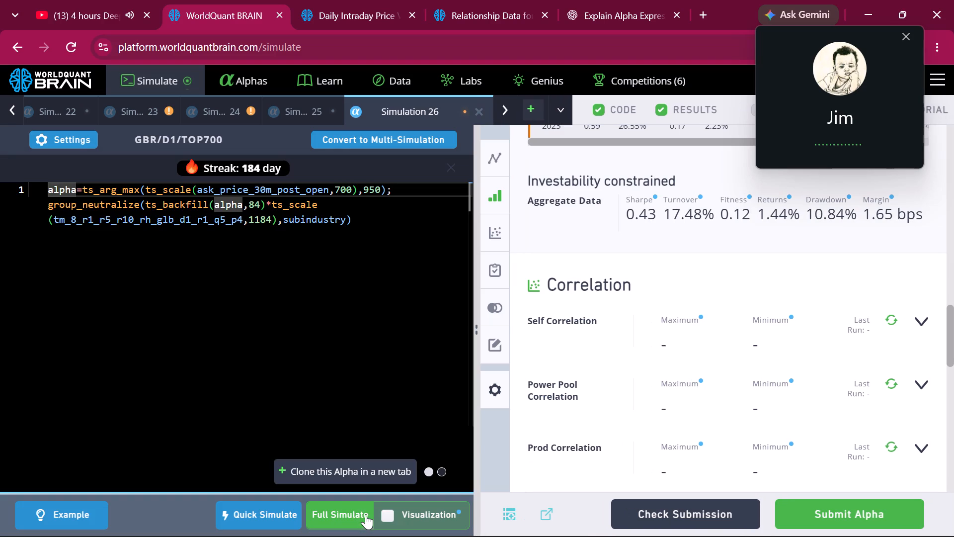
click(353, 506)
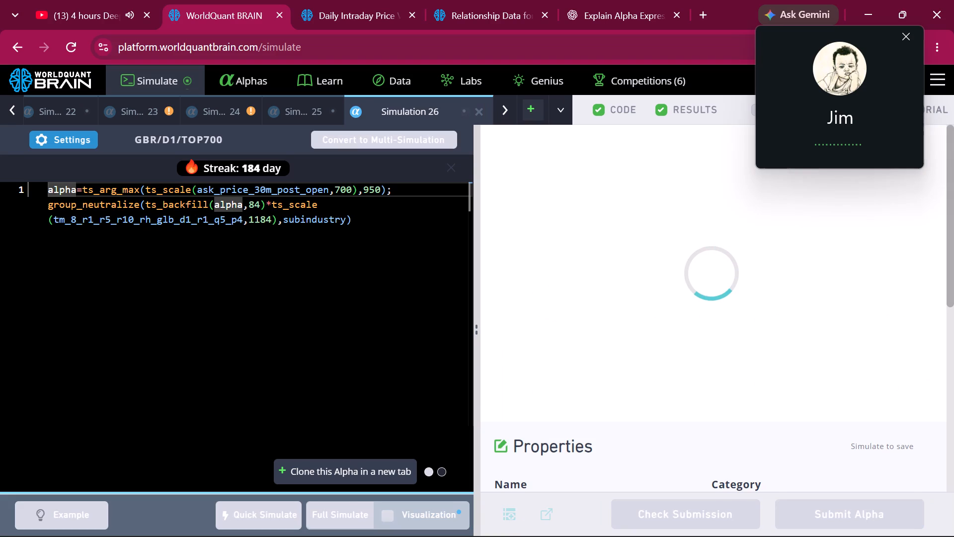
Switch Simulation 24's summary to the IS period and examine its yearly results, regional aggregates and correlations.
click(280, 108)
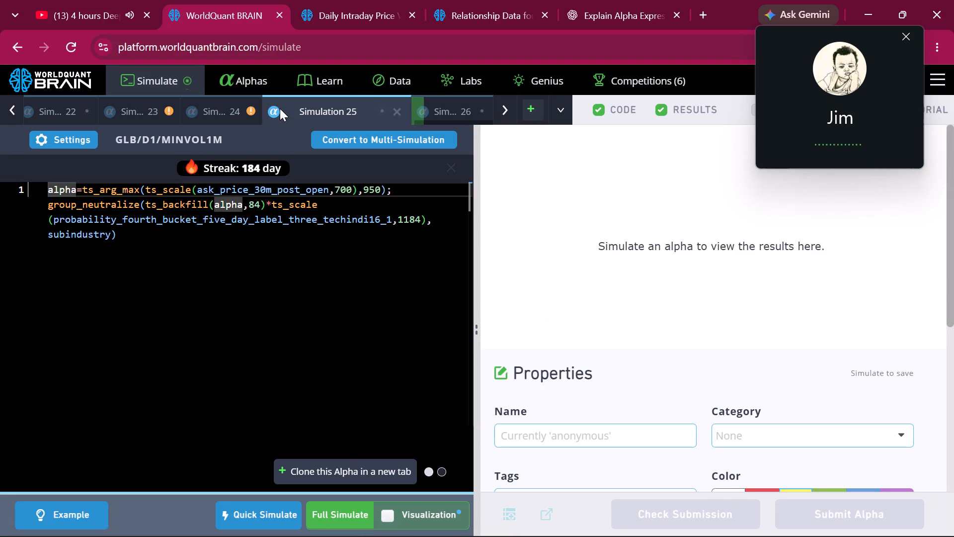
click(241, 108)
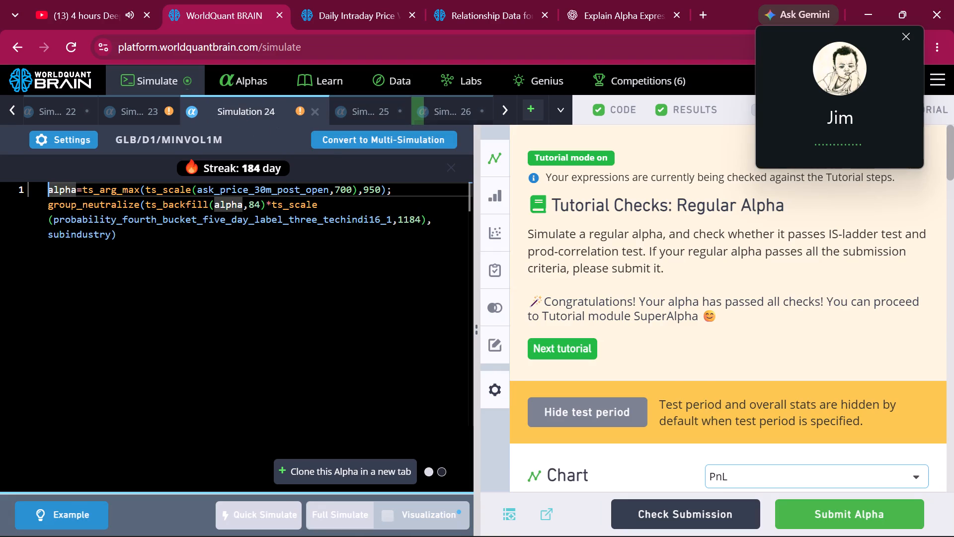
scroll(719, 371, down, 4)
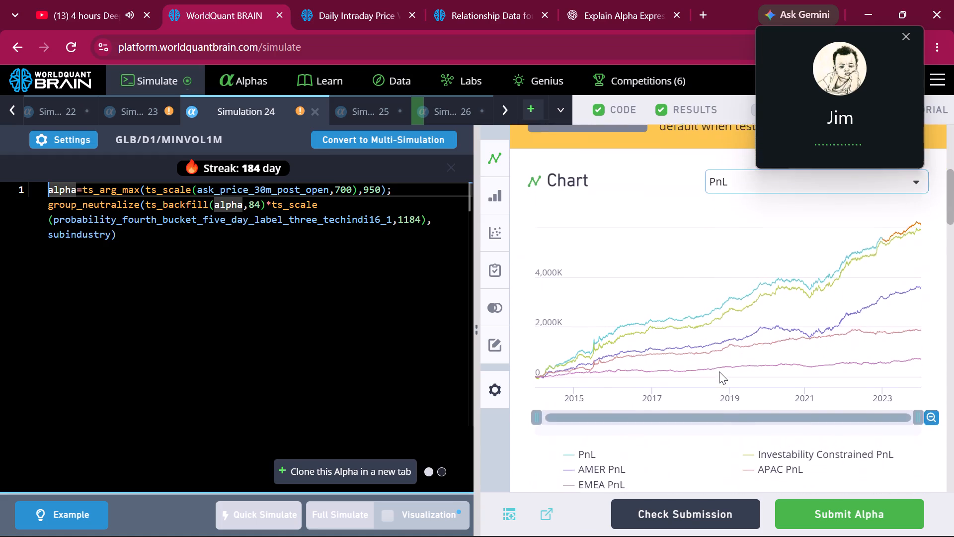
scroll(719, 371, down, 3)
click(858, 293)
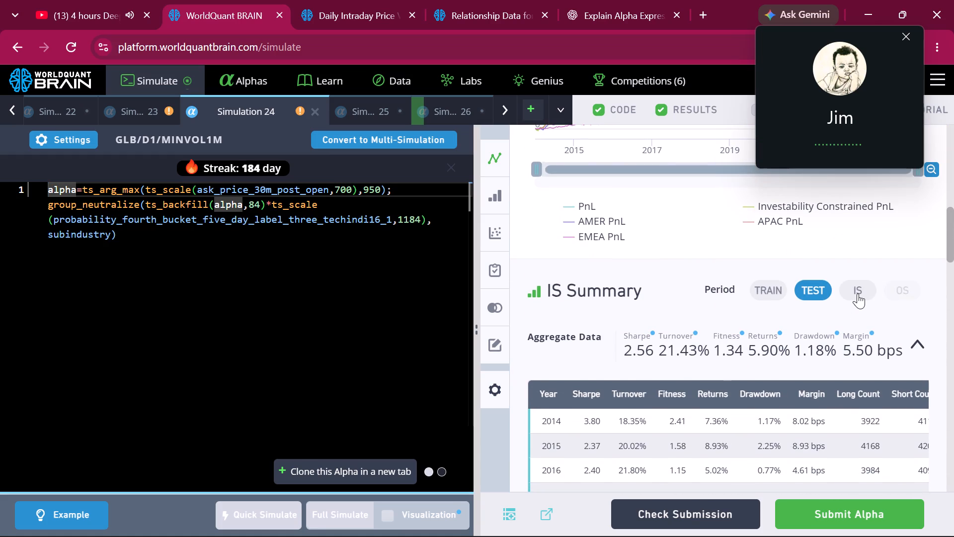
scroll(858, 293, down, 4)
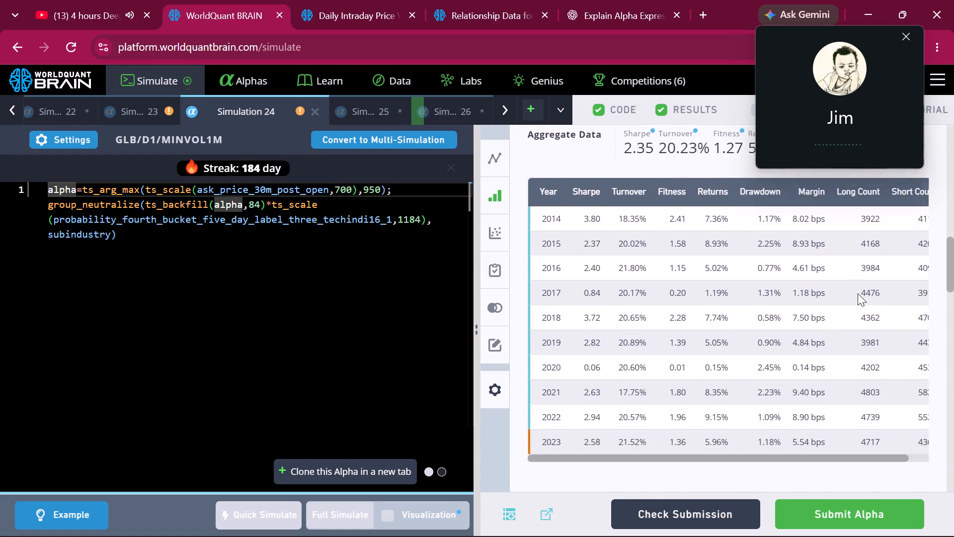
scroll(858, 293, down, 9)
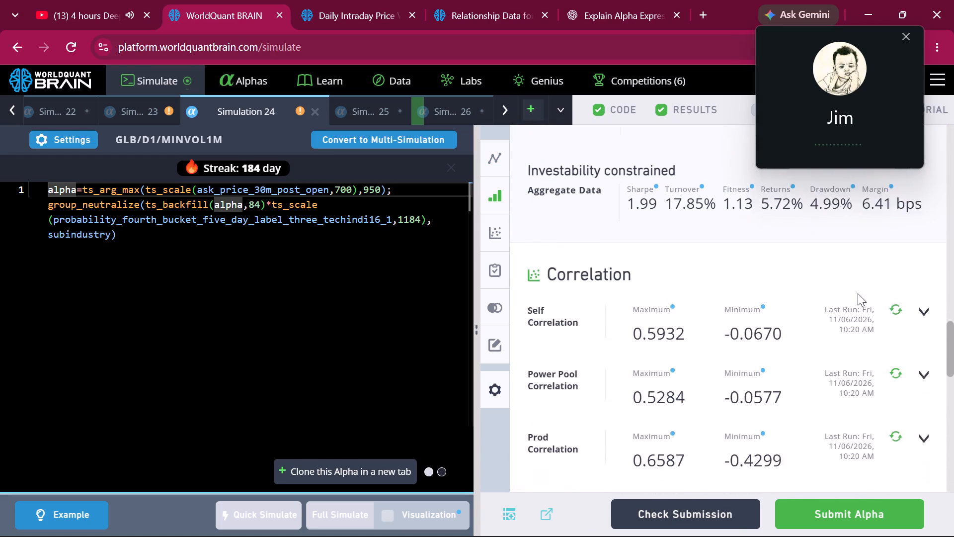
scroll(858, 293, down, 2)
scroll(858, 293, up, 4)
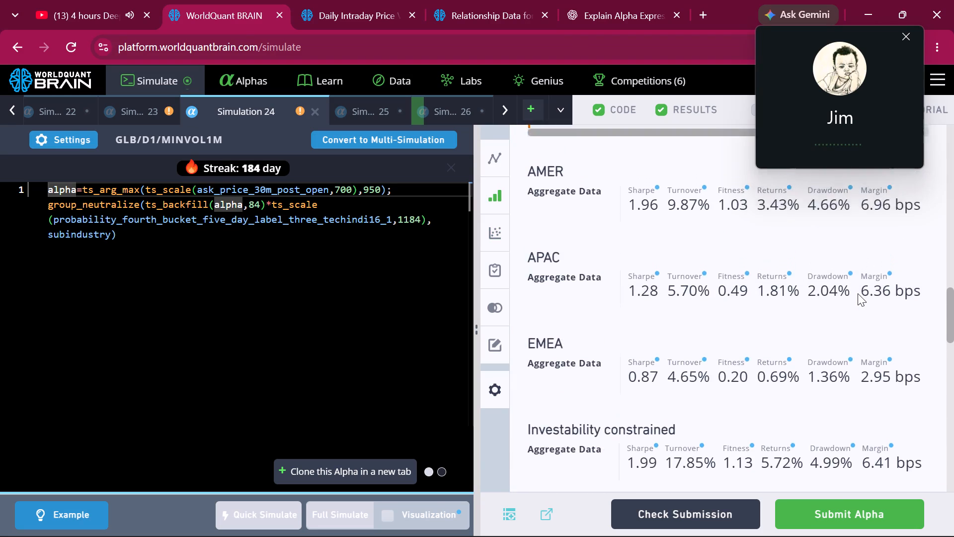
scroll(858, 293, up, 6)
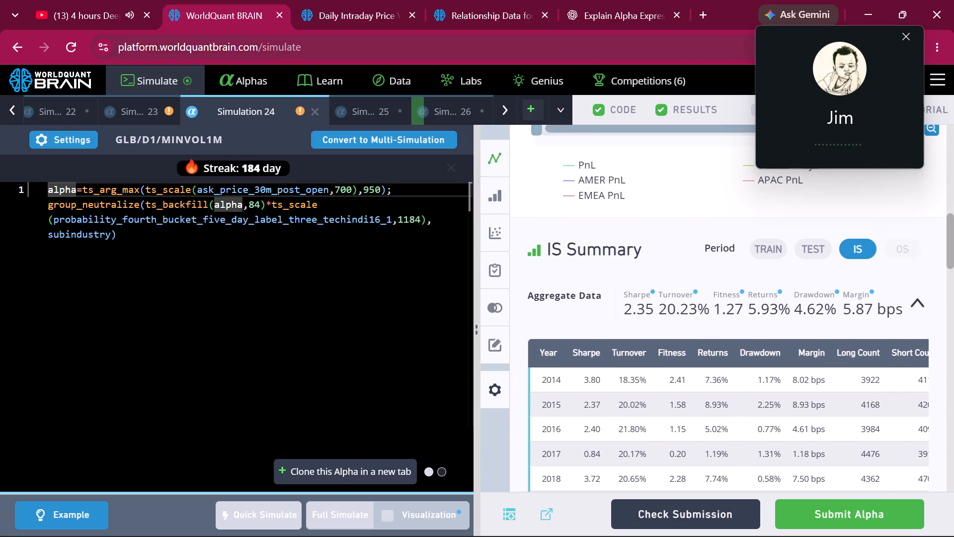
Reveal the test period of Simulation 23, show its IS-period summary, and inspect its failed IS test.
click(162, 115)
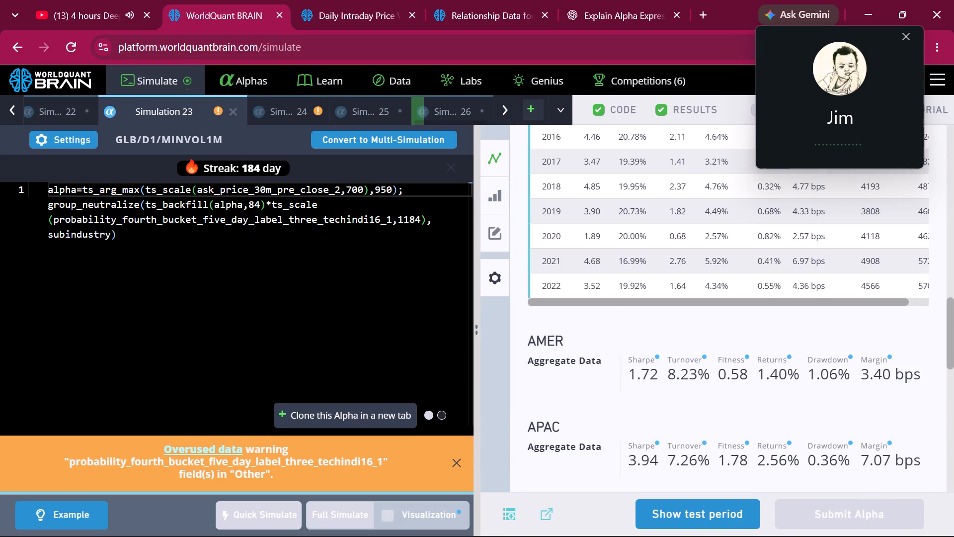
click(651, 516)
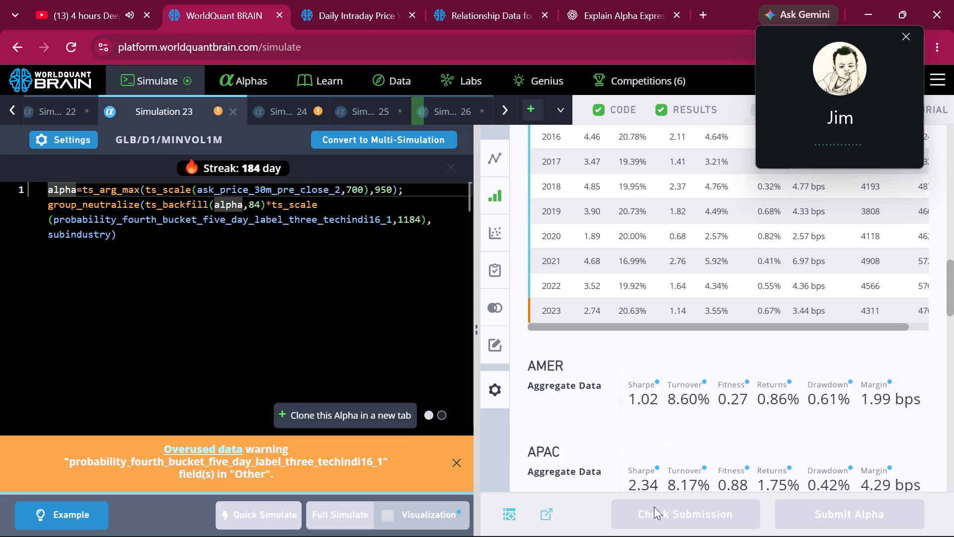
scroll(703, 264, up, 7)
scroll(703, 264, down, 1)
click(856, 376)
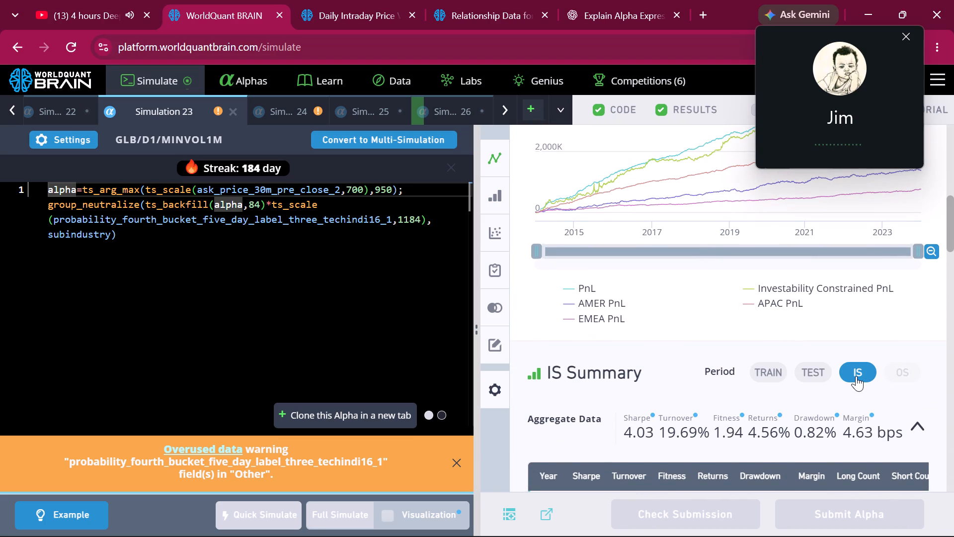
scroll(856, 376, down, 11)
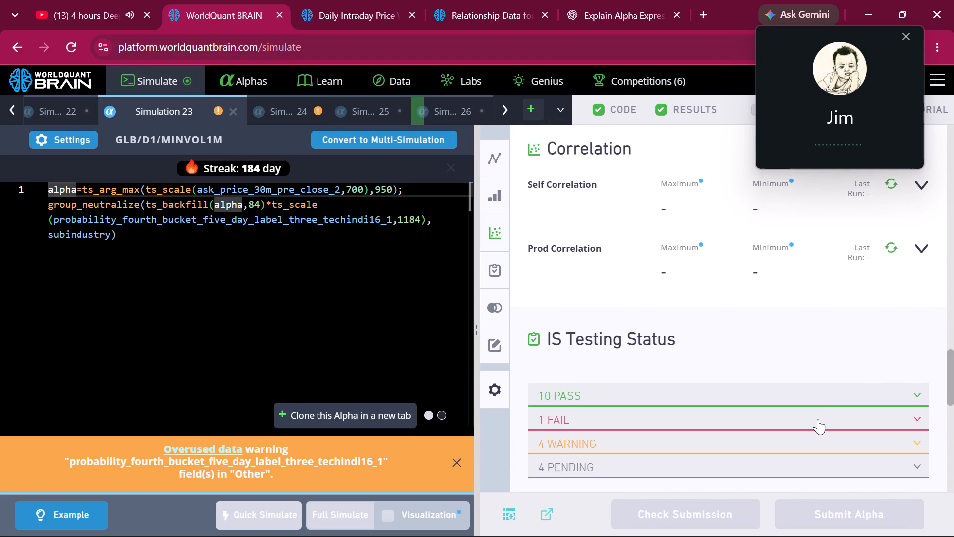
click(818, 419)
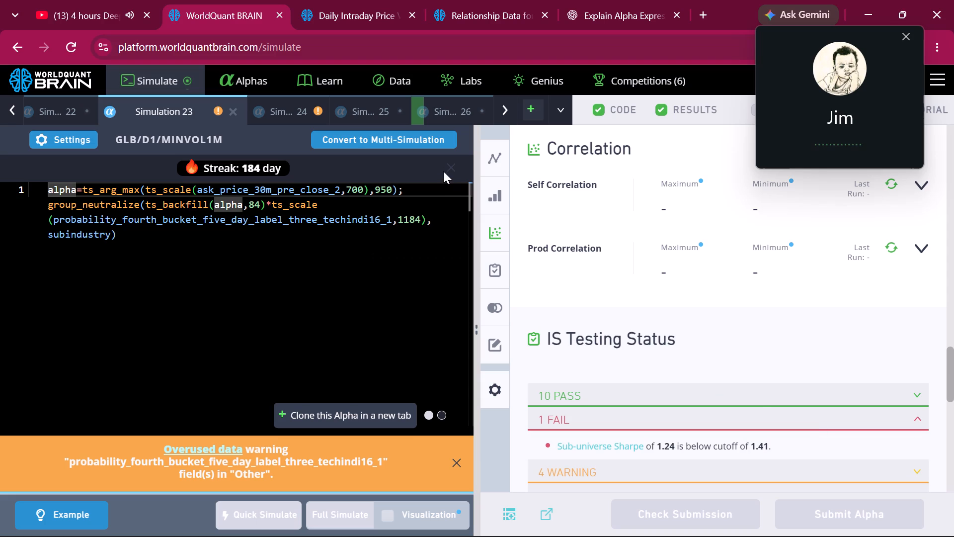
Copy the full ask_price_30m_post_open alpha expression from Simulation 24.
click(313, 113)
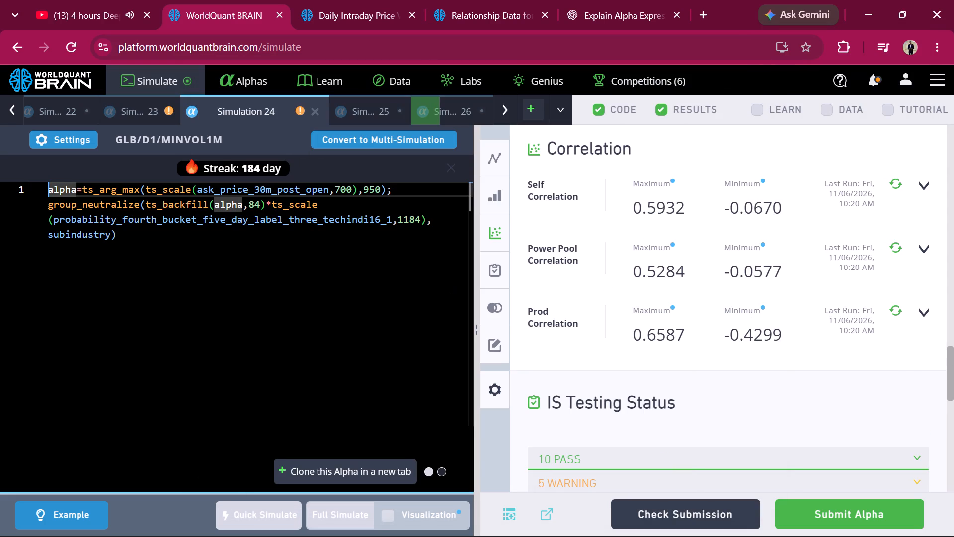
triple_click(133, 237)
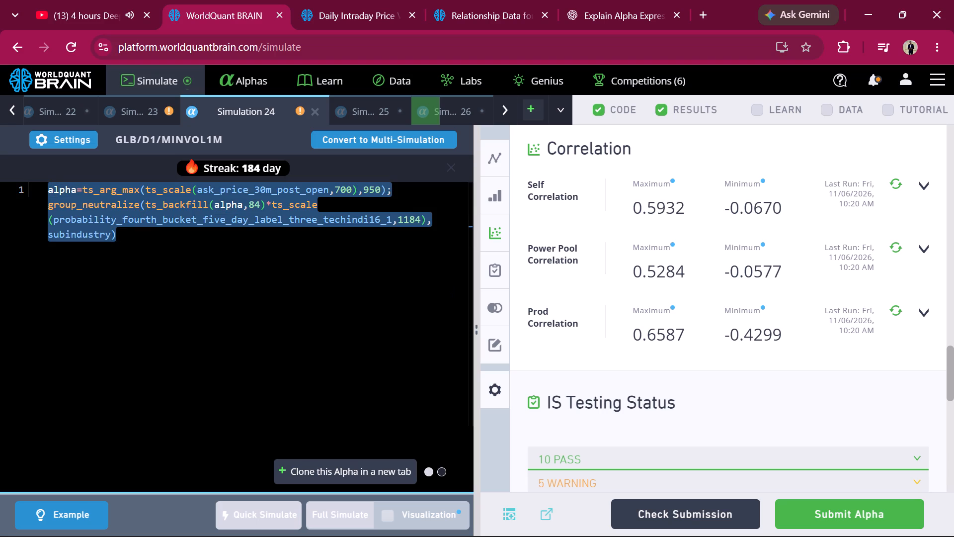
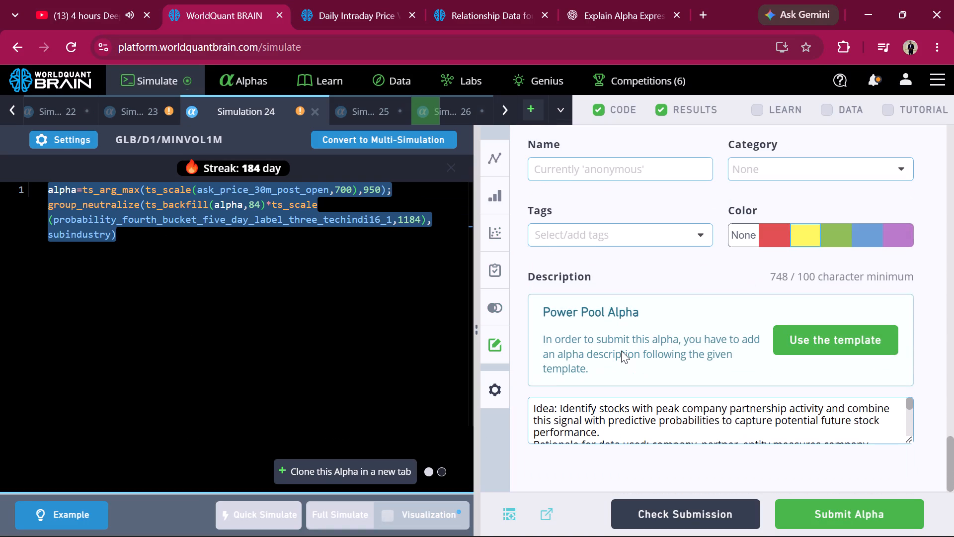
scroll(696, 429, down, 2)
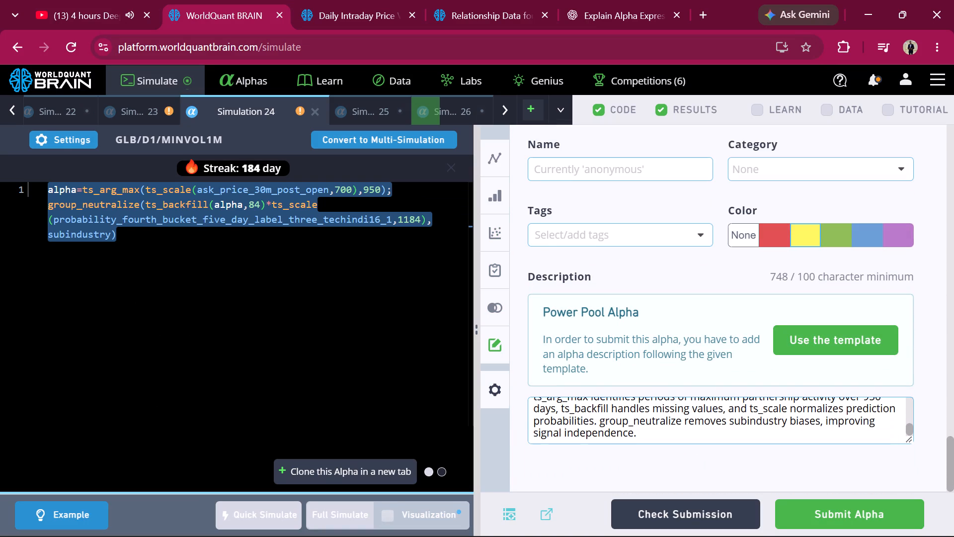
double_click(656, 436)
drag(649, 435, 646, 432)
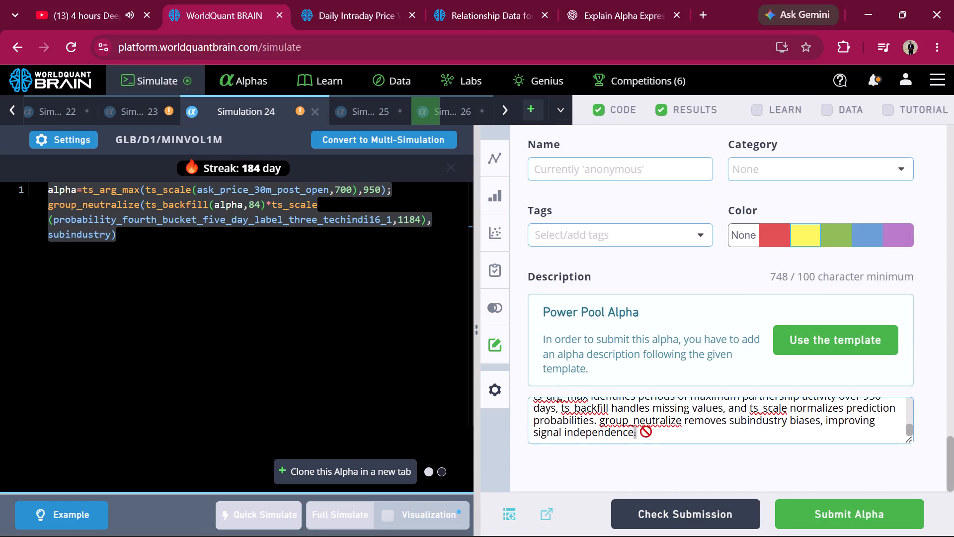
drag(646, 432, 602, 429)
click(649, 429)
drag(649, 429, 571, 434)
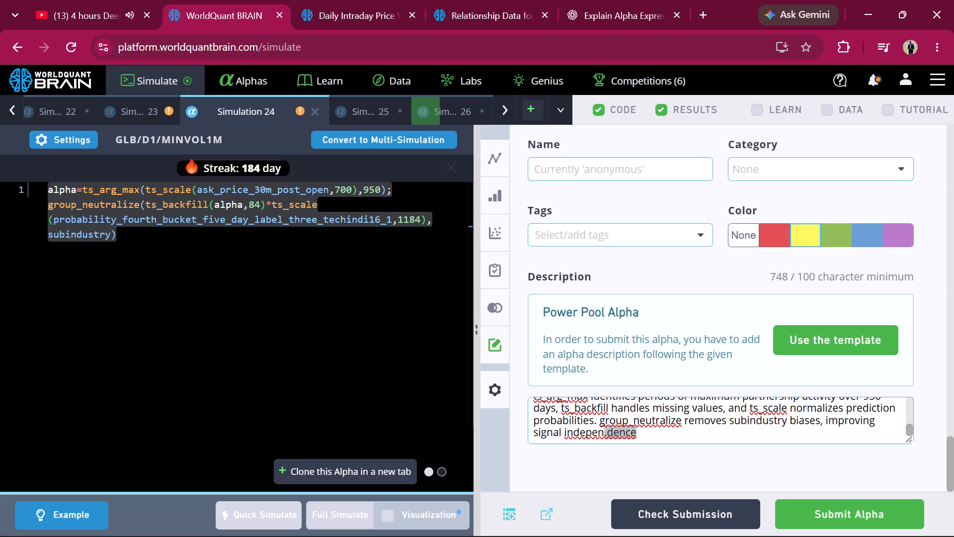
drag(571, 434, 534, 394)
key(BackSpace)
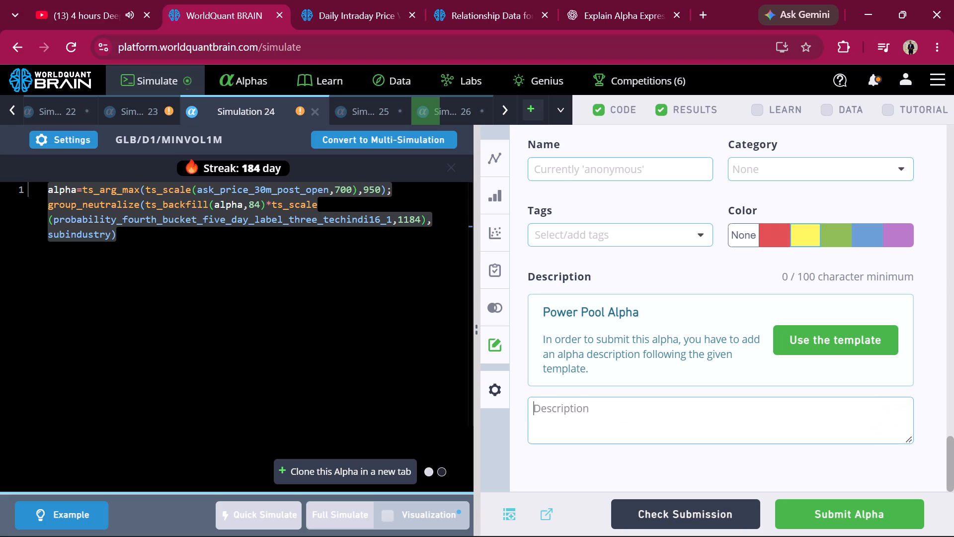
key(v)
key(BackSpace)
key(ctrl+v)
Remove the blank lines before "Rationale for operators used" and "Rationale for data used" in Simulation 24's description.
scroll(534, 394, up, 1)
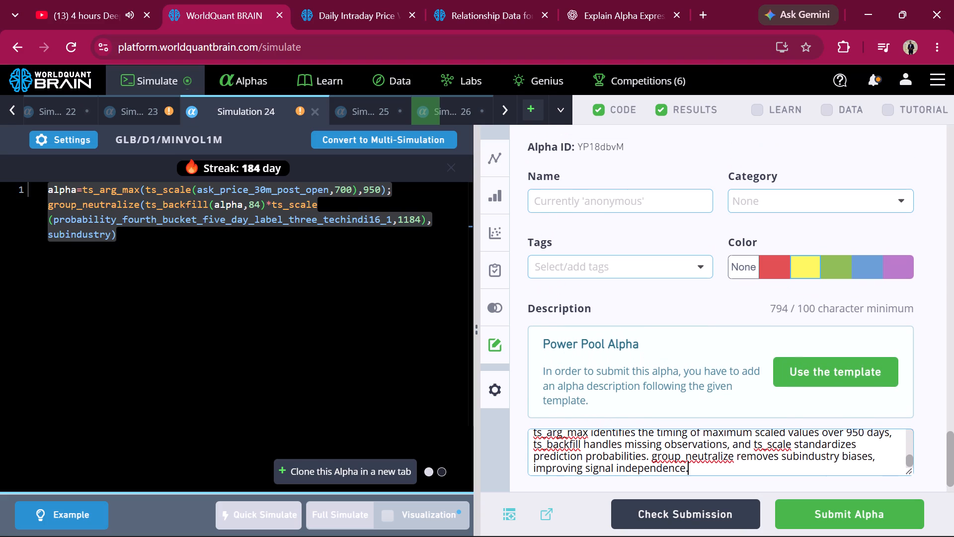
scroll(587, 445, up, 1)
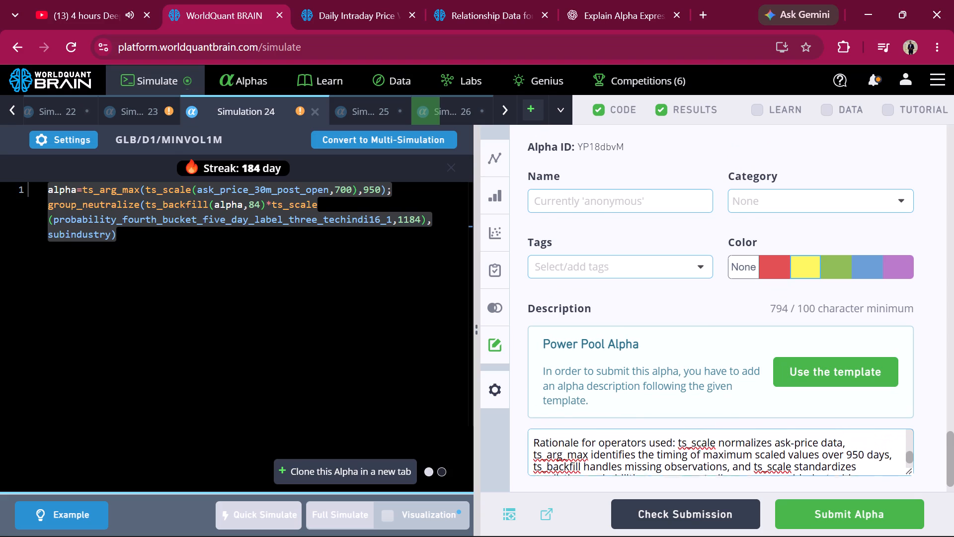
scroll(587, 445, up, 1)
scroll(587, 445, down, 1)
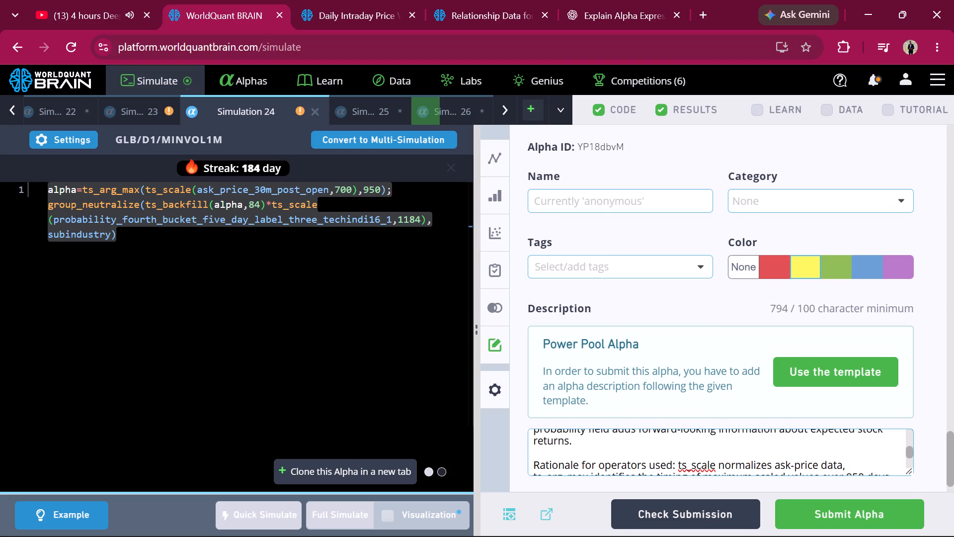
click(529, 461)
key(BackSpace)
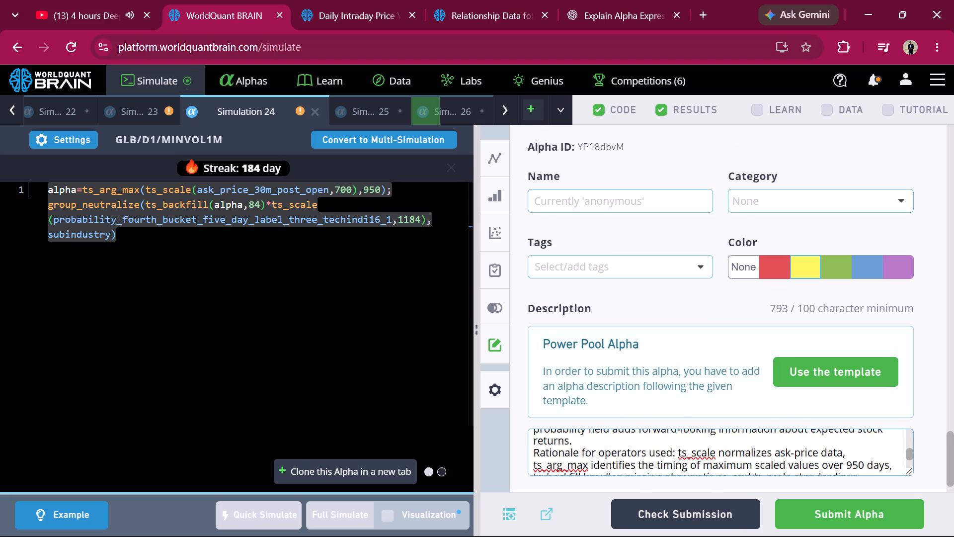
scroll(529, 461, up, 1)
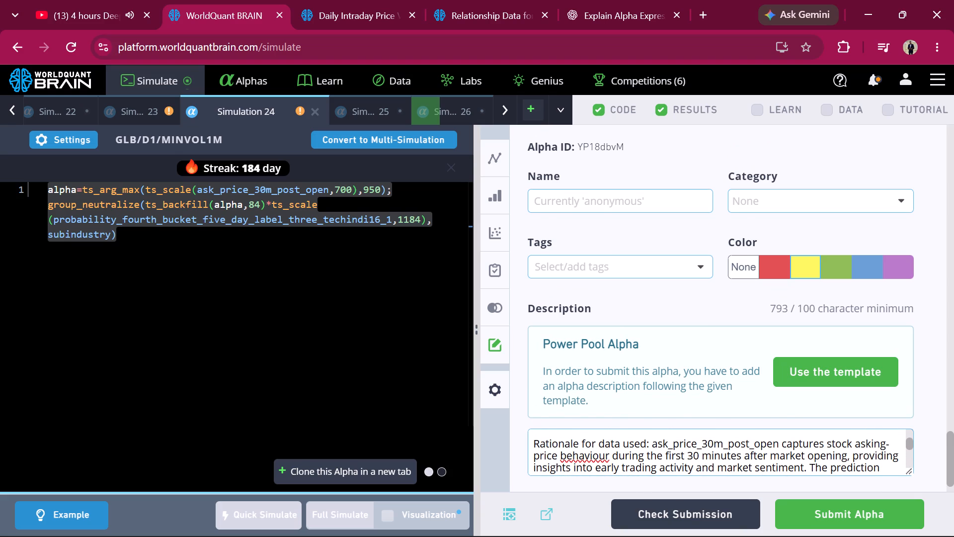
click(529, 442)
key(BackSpace)
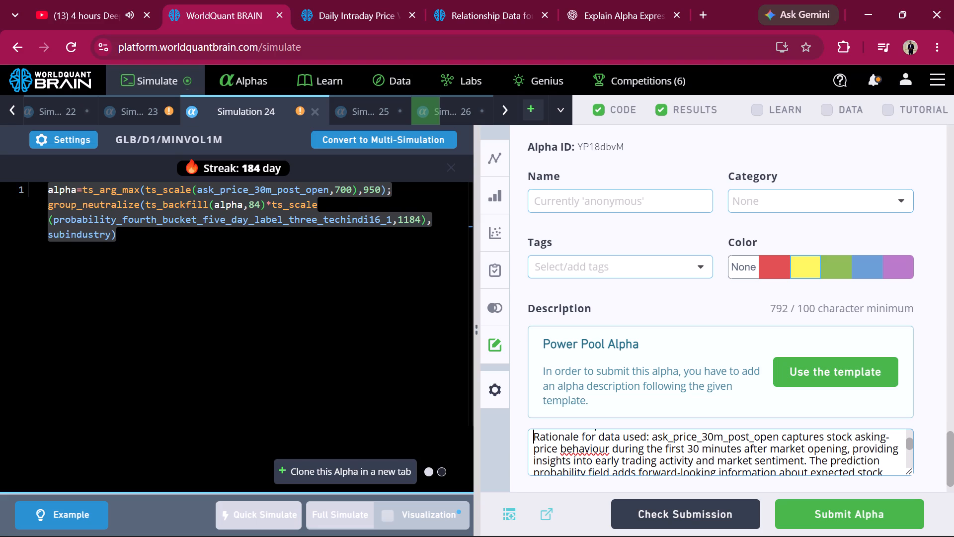
scroll(529, 442, up, 1)
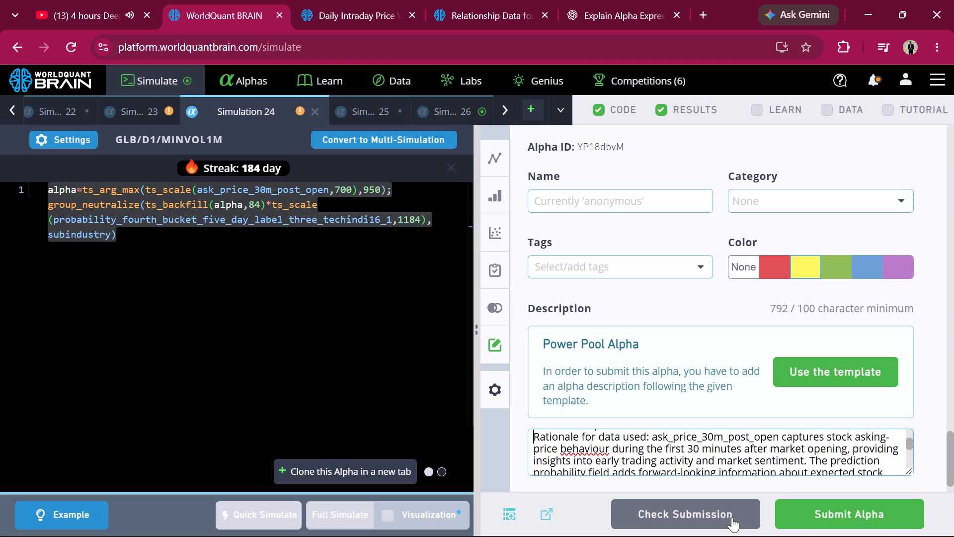
Run the submission check on Simulation 24's alpha.
click(732, 517)
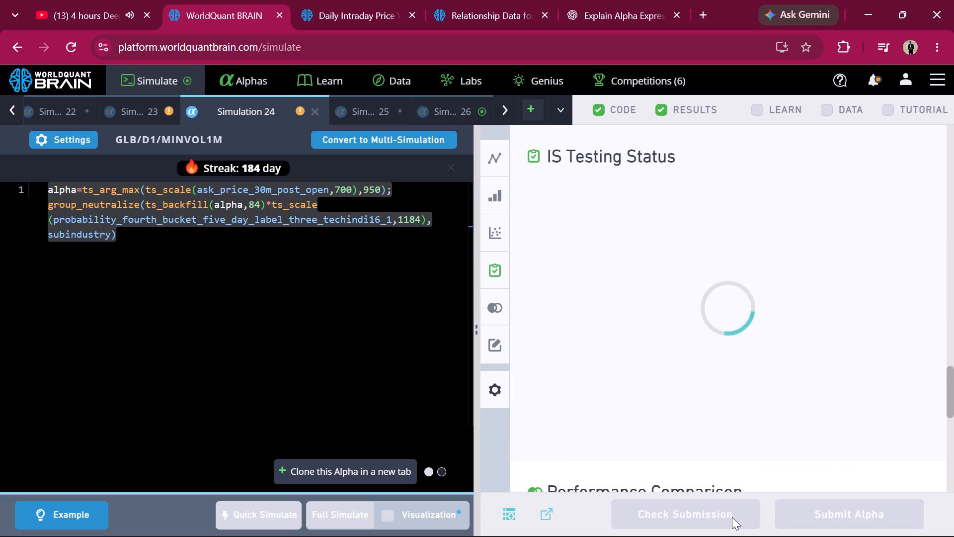
Open Simulation 26 and reveal its test period.
click(463, 114)
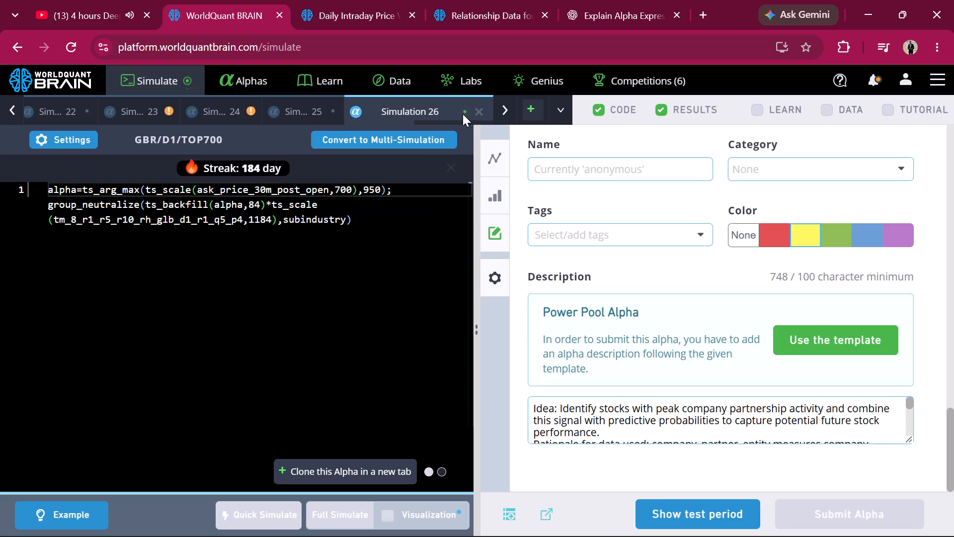
click(663, 513)
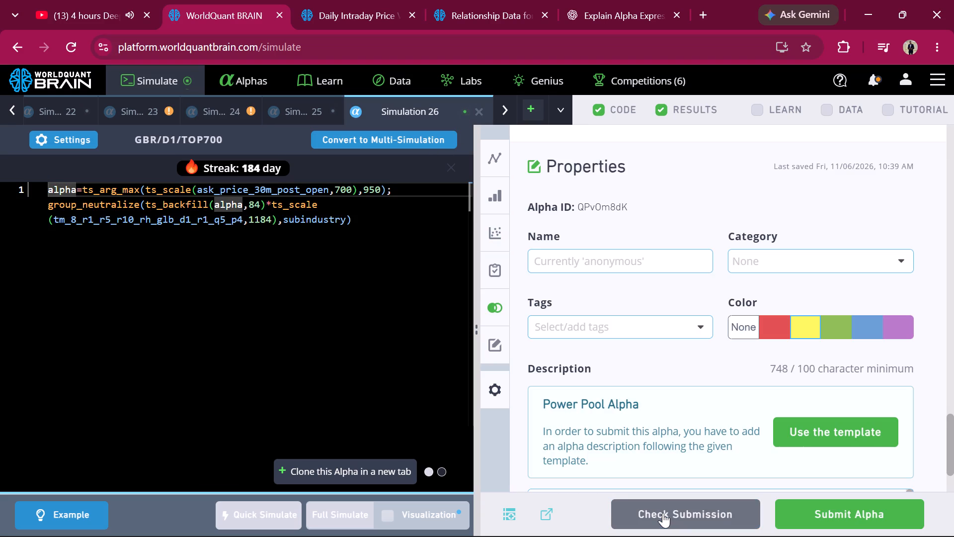
Run the Prod, Power Pool and Self Correlation calculations for Simulation 26.
scroll(679, 258, up, 6)
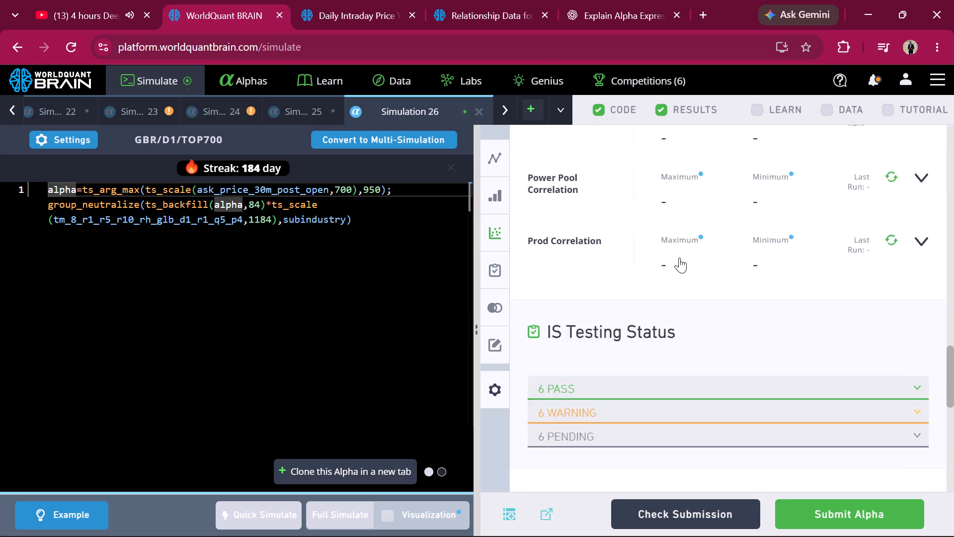
scroll(679, 258, up, 2)
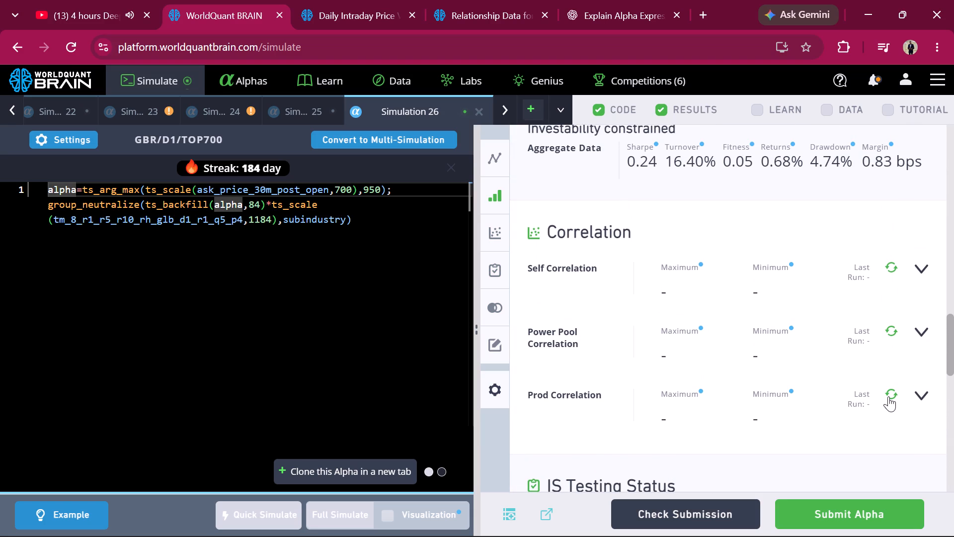
click(888, 396)
click(891, 331)
click(896, 271)
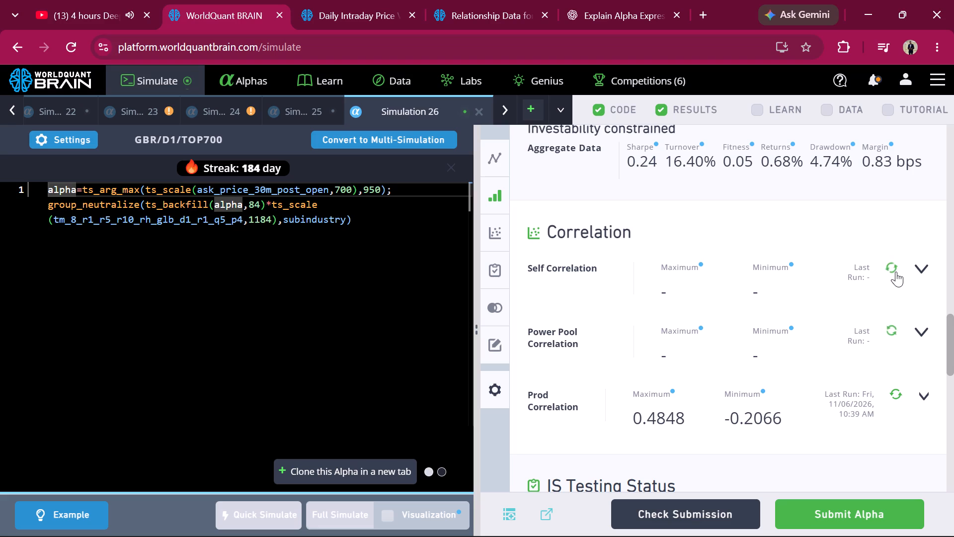
Switch Simulation 26's IS Summary to the IS period.
scroll(896, 271, up, 9)
click(861, 328)
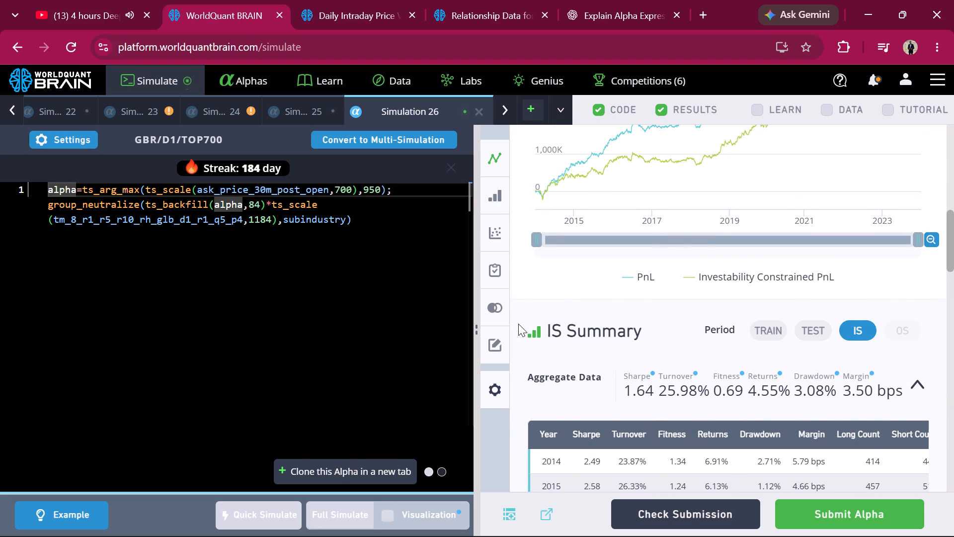
Clone Simulation 26's alpha into a new simulation.
click(352, 478)
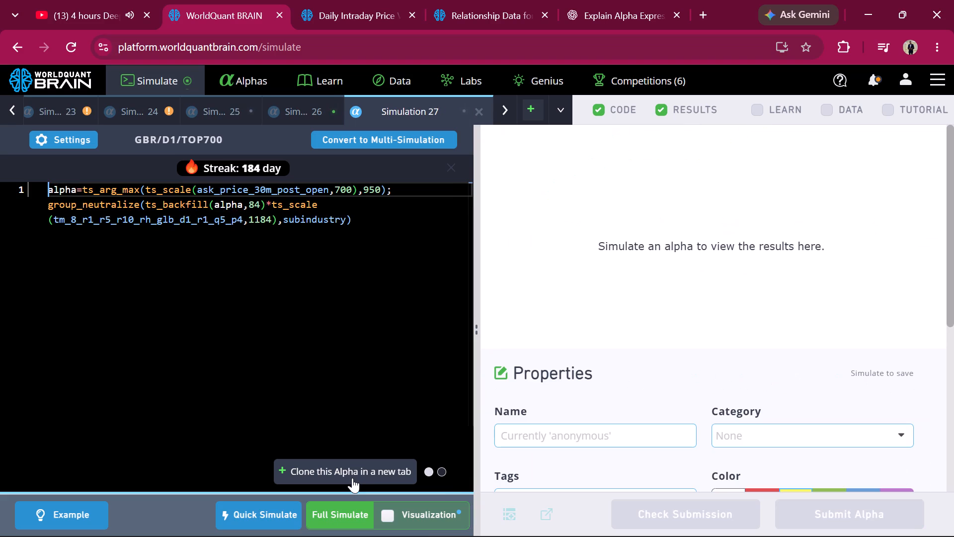
Search the GBR, delay 1, TOP700 data for the ask_price_30m_post_open field and list all matching fields.
double_click(327, 191)
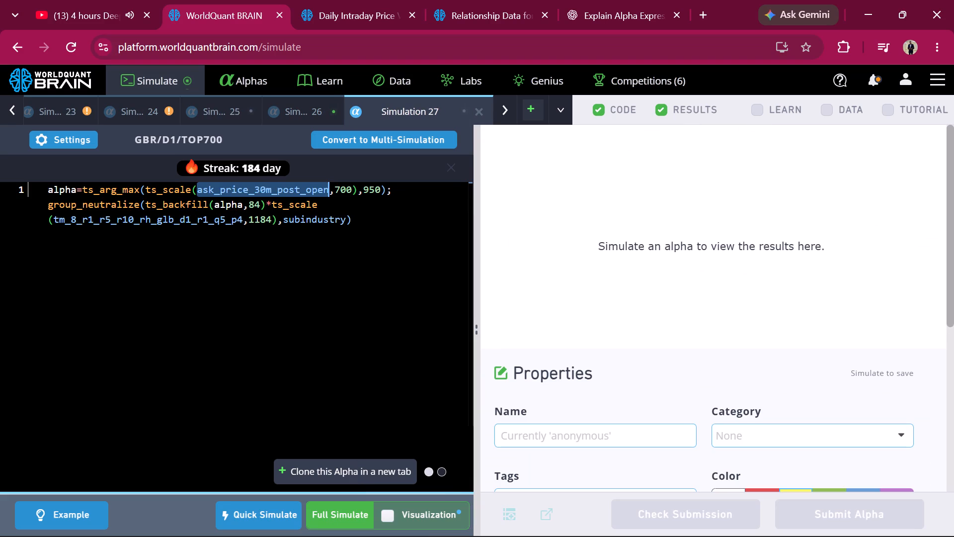
key(ctrl+c)
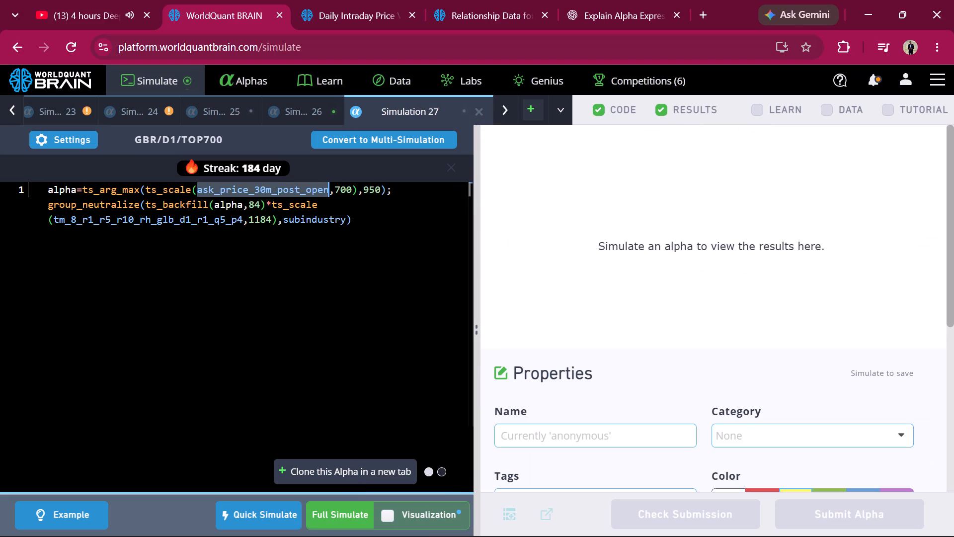
click(391, 86)
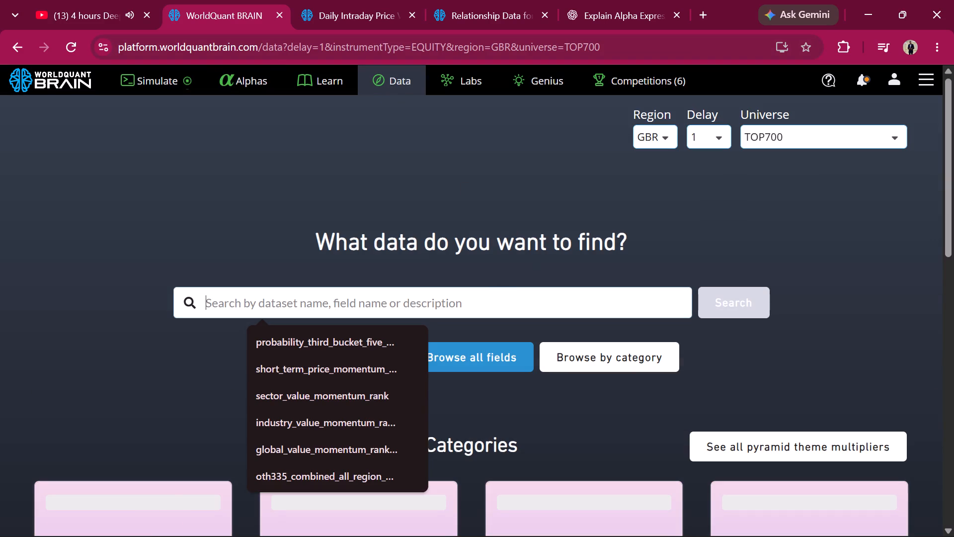
click(485, 291)
key(ctrl+v)
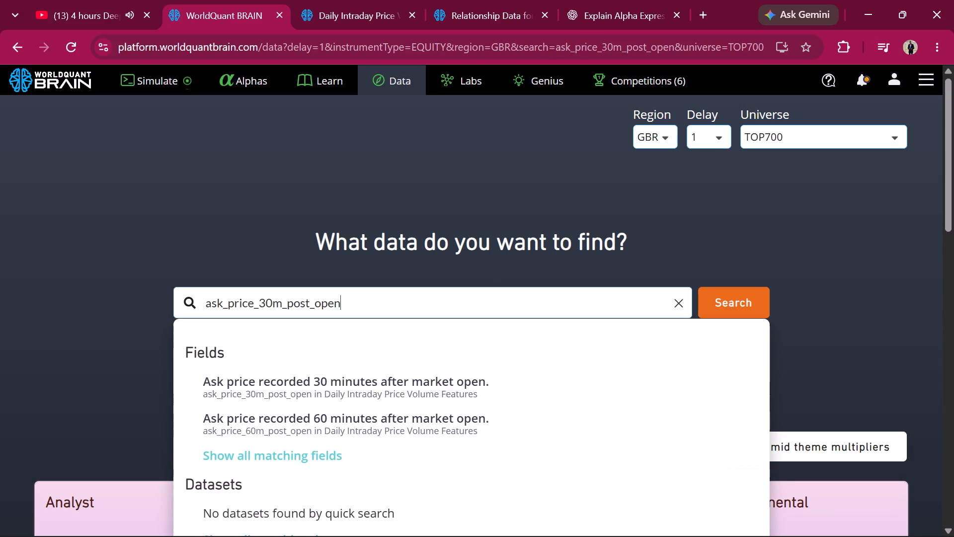
click(303, 452)
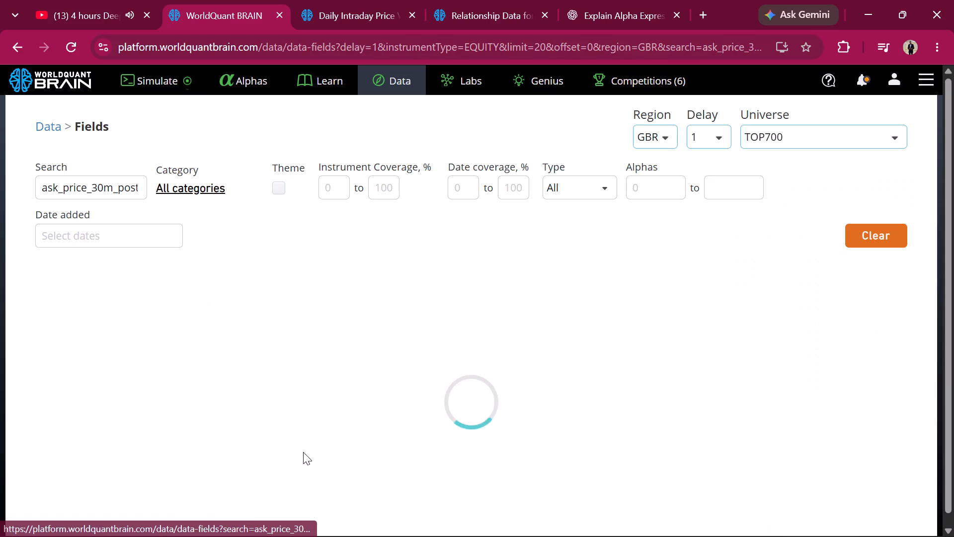
Examine the matching fields, including all matches within the Daily Intraday Price Volume Features dataset.
scroll(428, 385, down, 2)
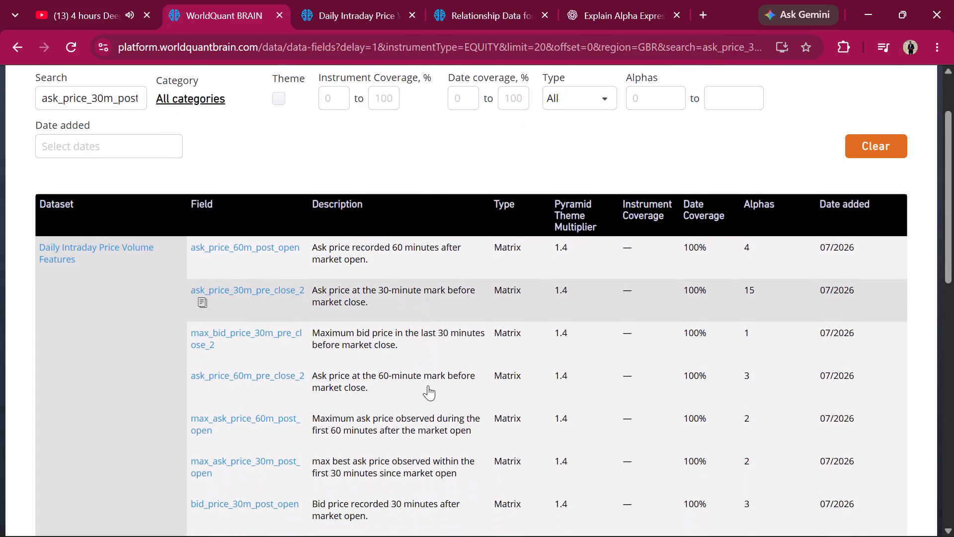
scroll(428, 385, down, 3)
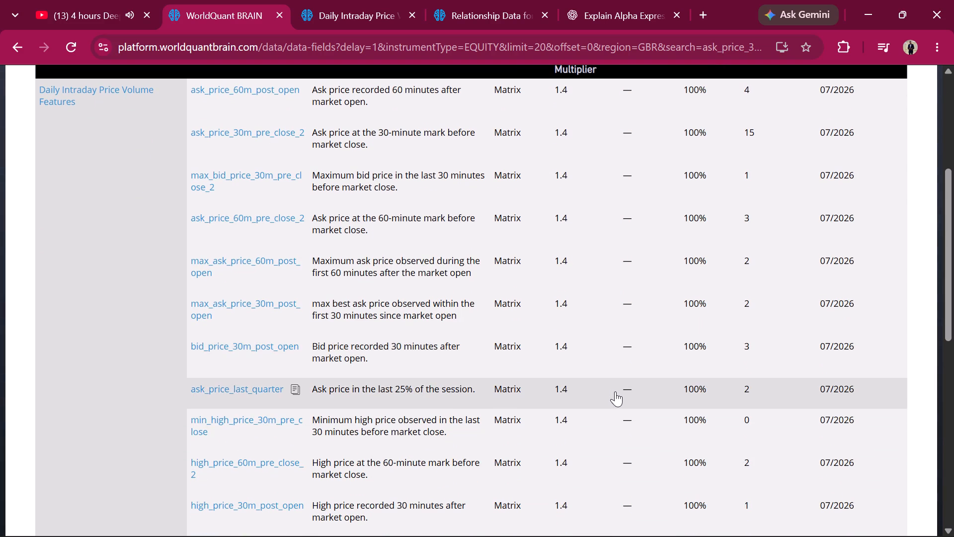
scroll(616, 393, down, 6)
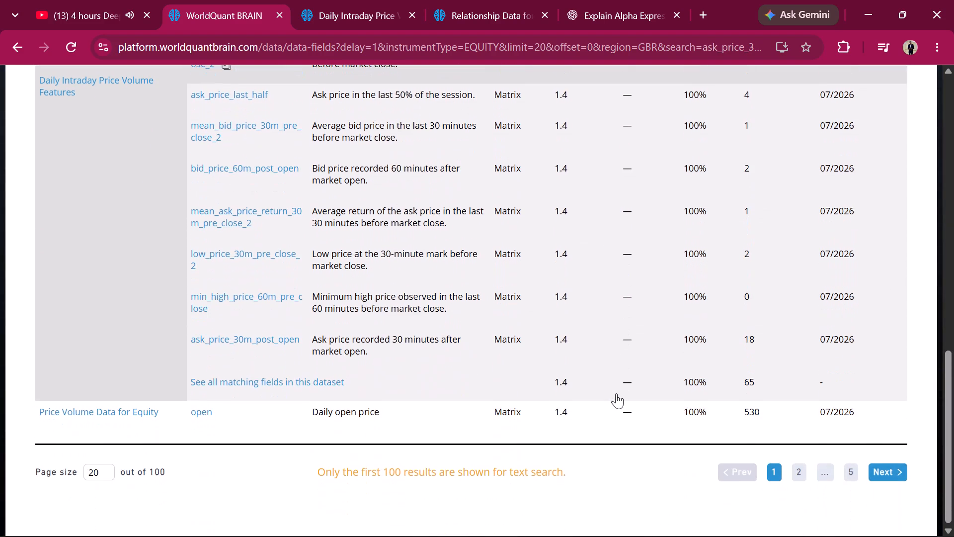
scroll(616, 393, down, 1)
click(301, 392)
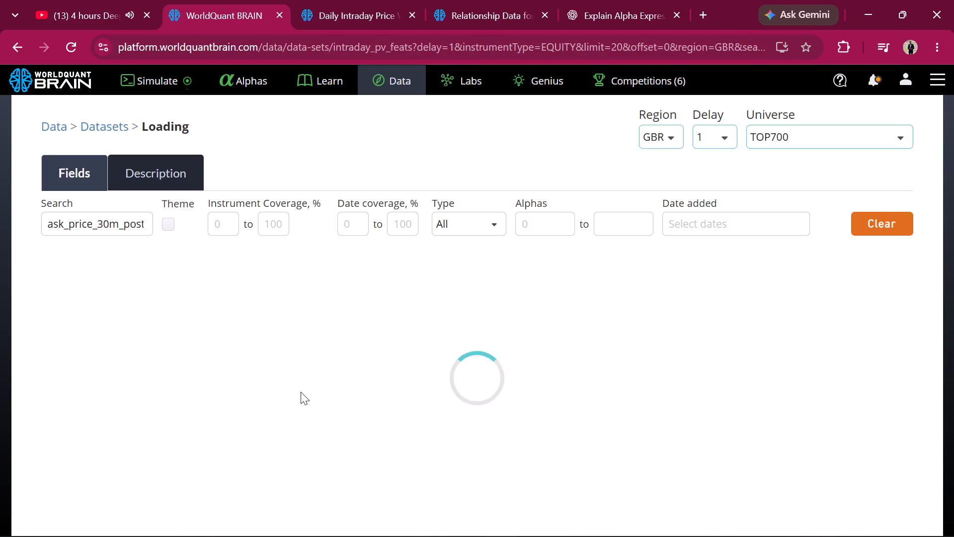
scroll(301, 392, down, 1)
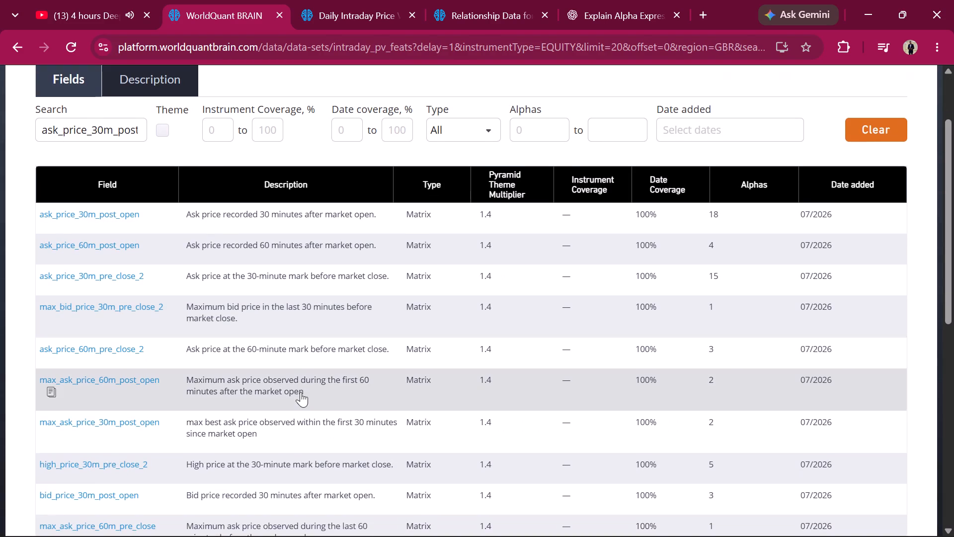
scroll(301, 392, down, 6)
scroll(301, 392, up, 7)
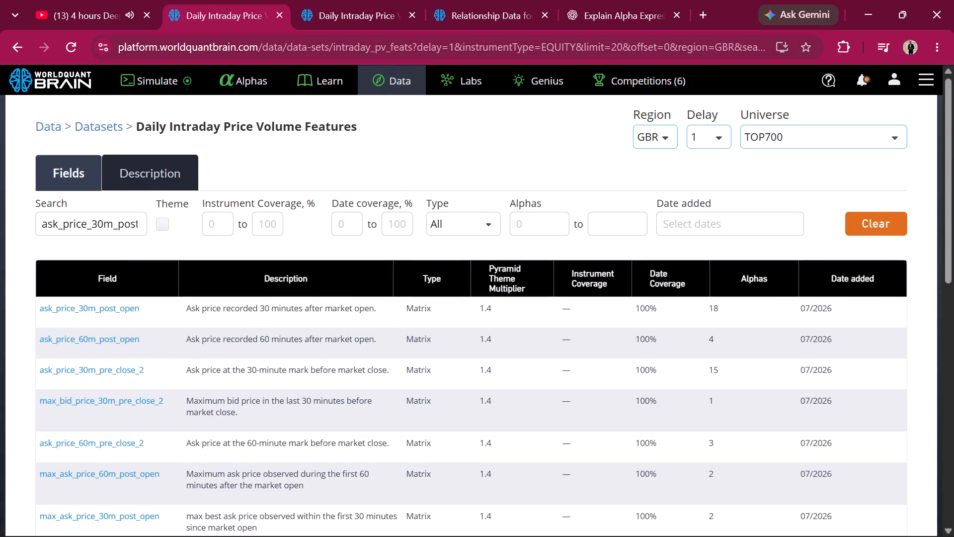
Go to the Genius page and review the Eligibility Criteria for the current quarter.
click(169, 87)
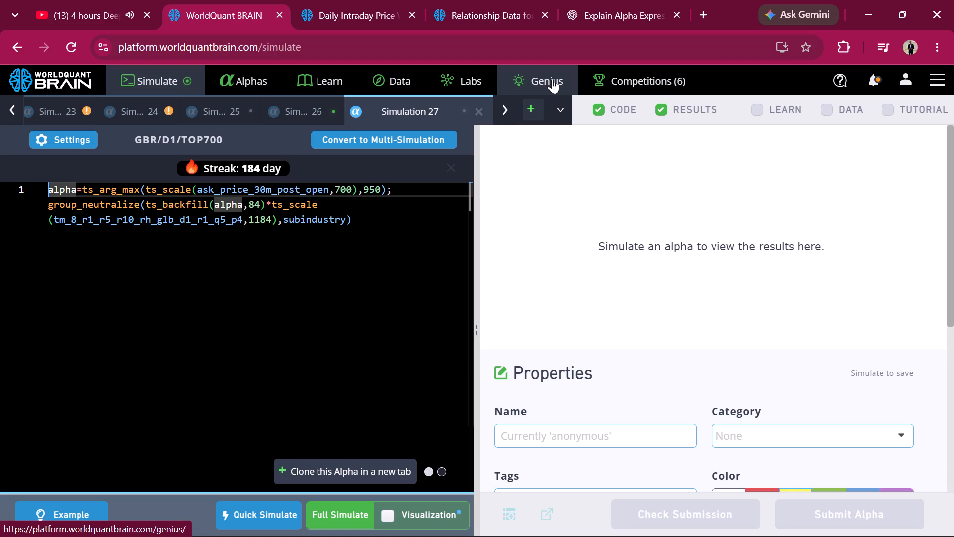
click(552, 79)
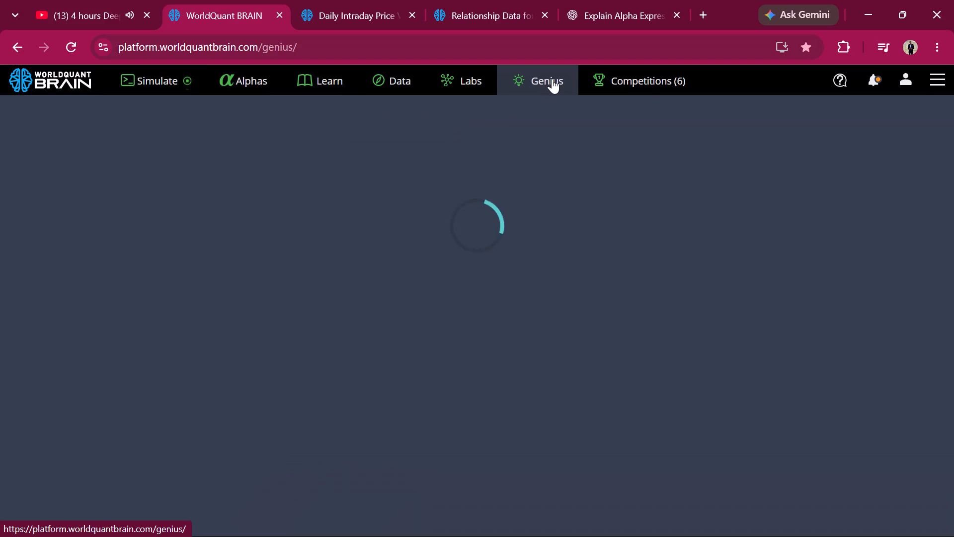
scroll(456, 341, down, 4)
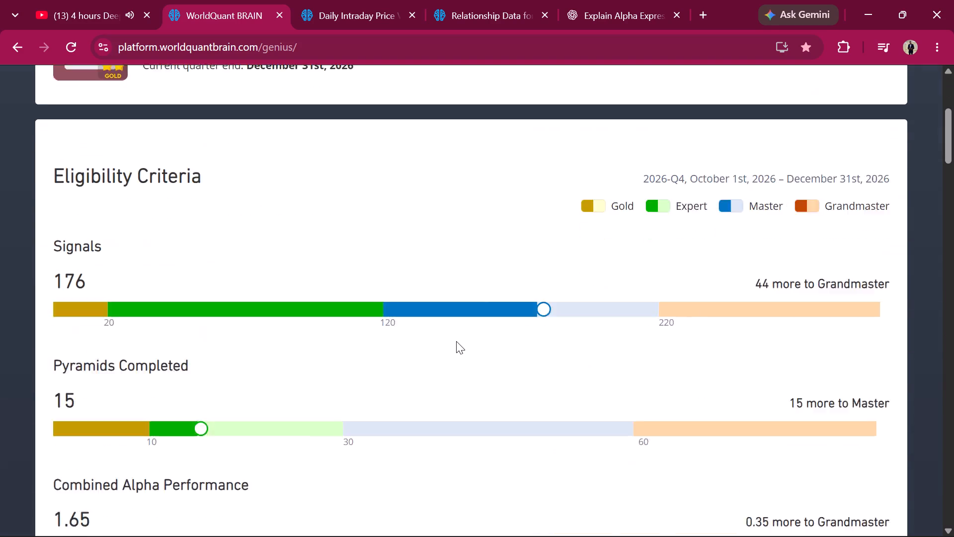
scroll(456, 341, down, 4)
scroll(456, 341, up, 3)
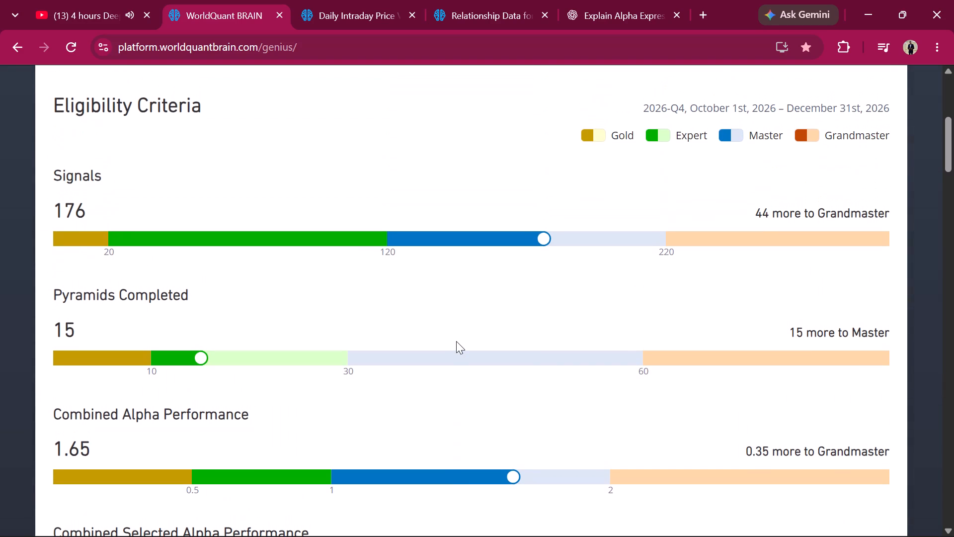
scroll(456, 341, down, 5)
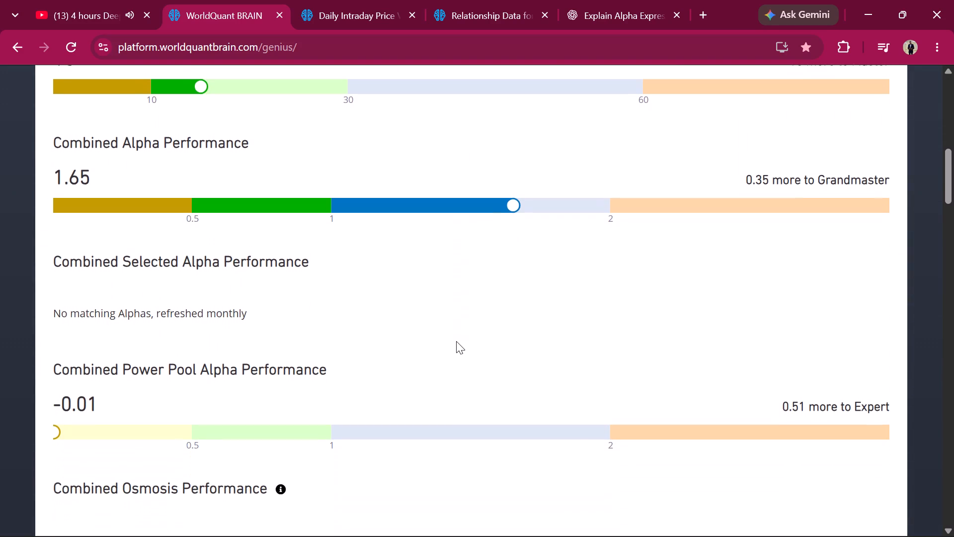
scroll(456, 341, down, 2)
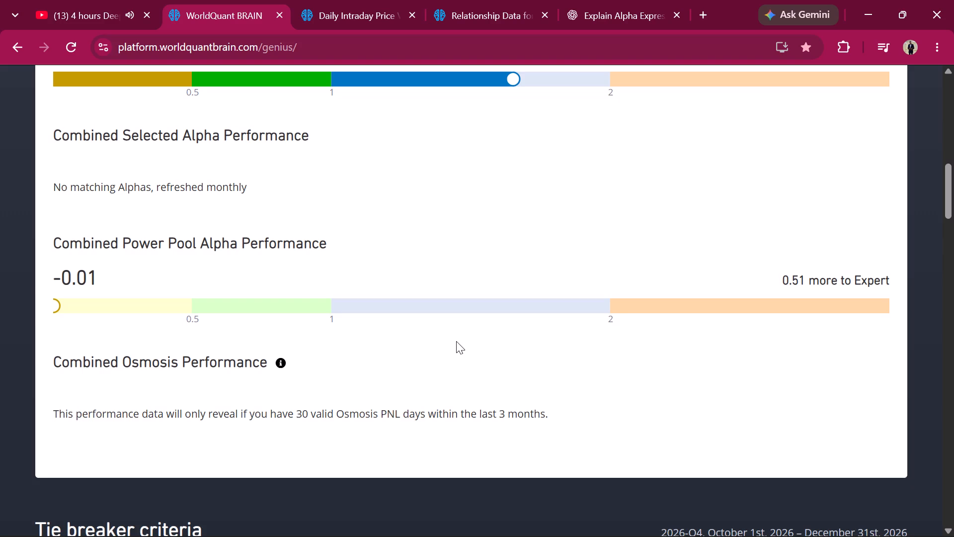
Compare the Pyramid alpha distribution with the Pyramid theme multipliers on the Genius page, focusing on the GBR region.
scroll(456, 341, down, 14)
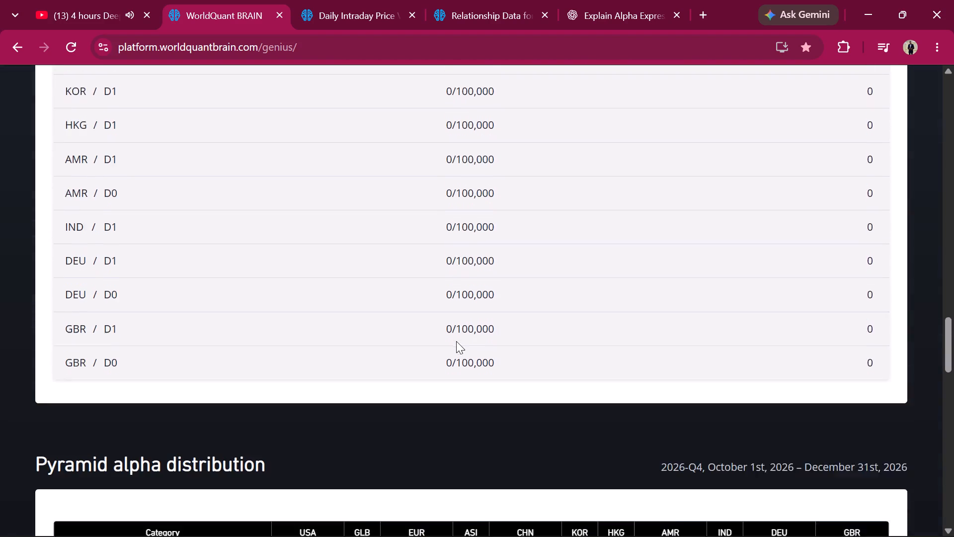
scroll(456, 341, down, 1)
scroll(375, 325, down, 2)
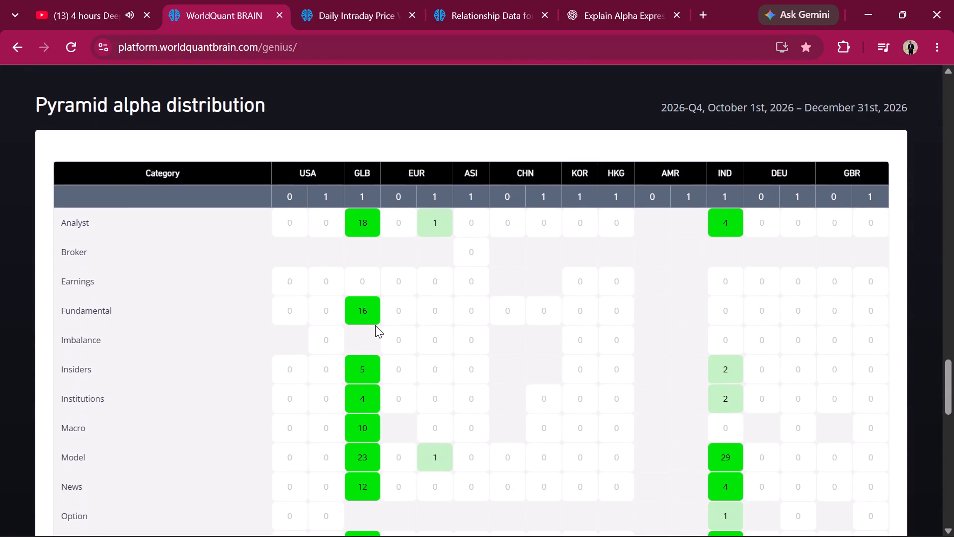
scroll(375, 325, down, 6)
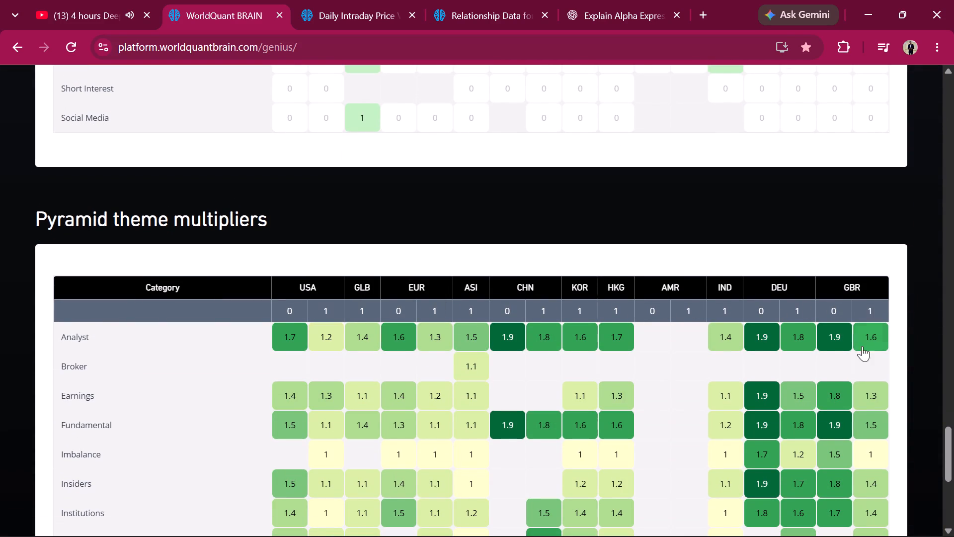
scroll(841, 409, left, 7)
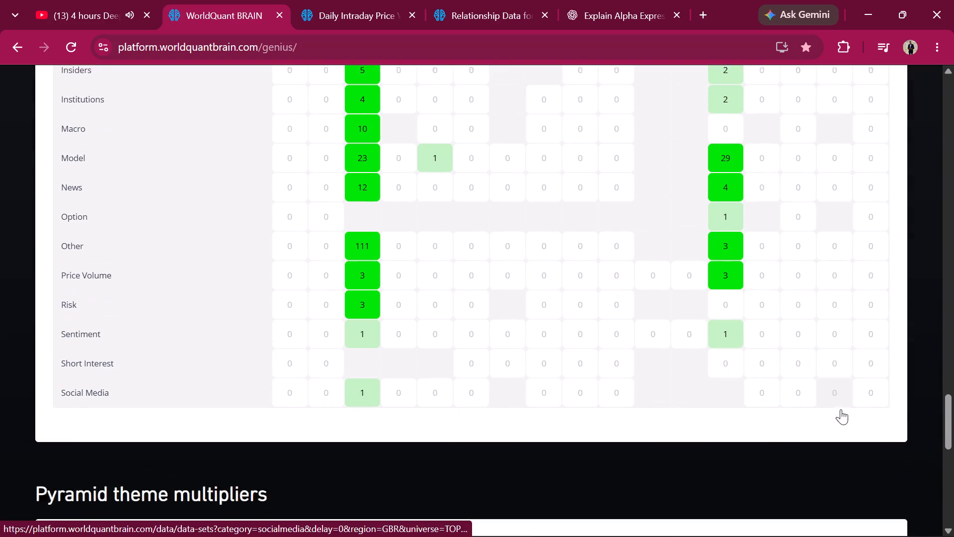
scroll(841, 409, left, 2)
scroll(0, 518, left, 4)
scroll(0, 518, down, 4)
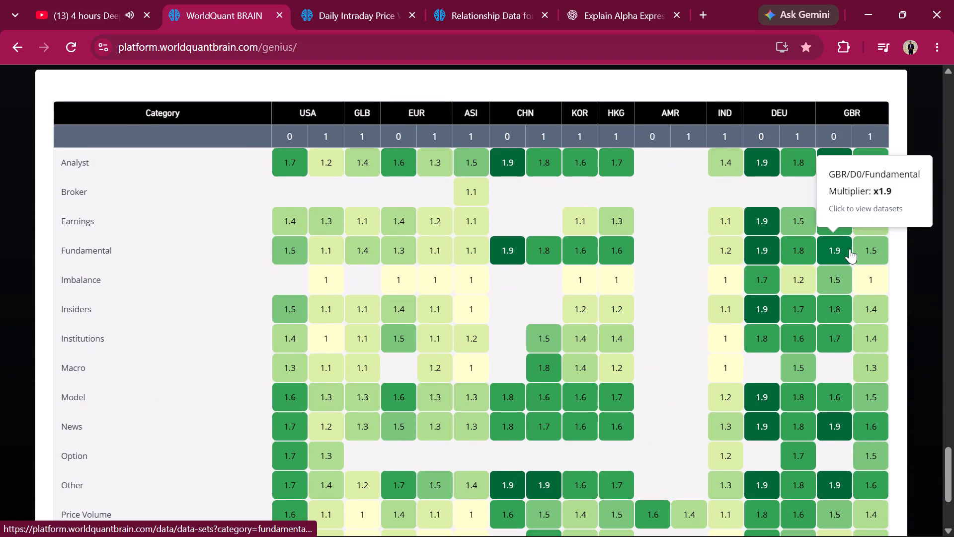
Open the GBR delay 0 Fundamental datasets from the Pyramid theme multipliers table.
click(843, 252)
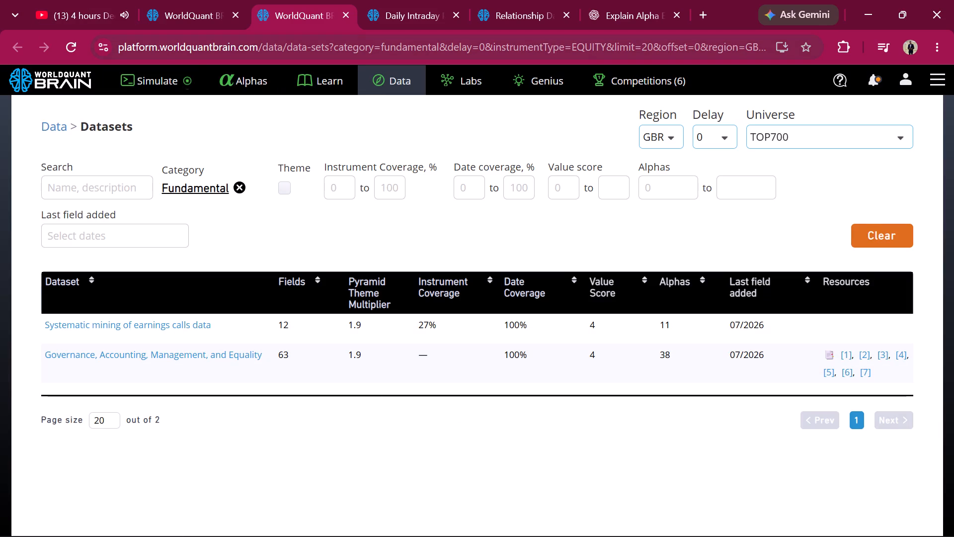
Close the browser tabs with the GBR Fundamental datasets, Daily Intraday Price Volume Features and Relationship Data for Equity.
click(518, 14)
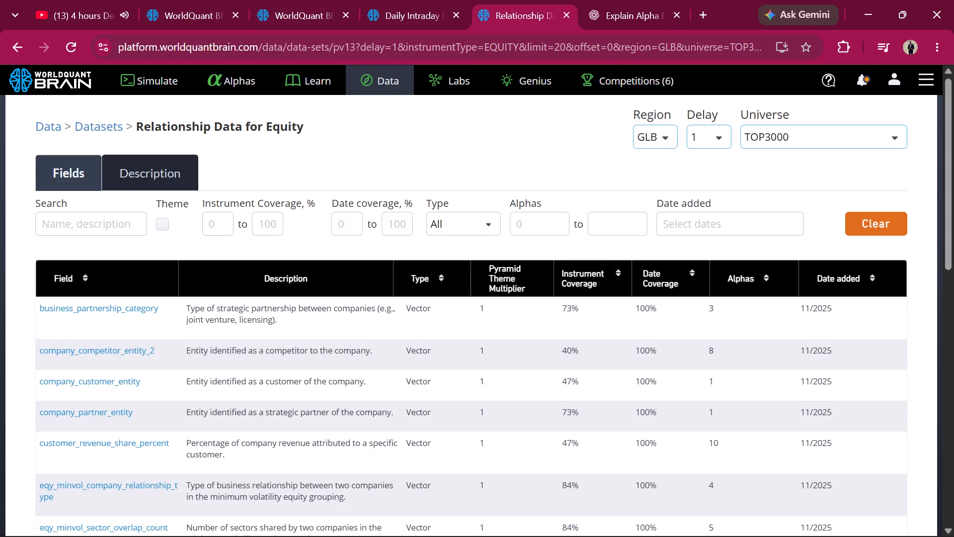
click(424, 17)
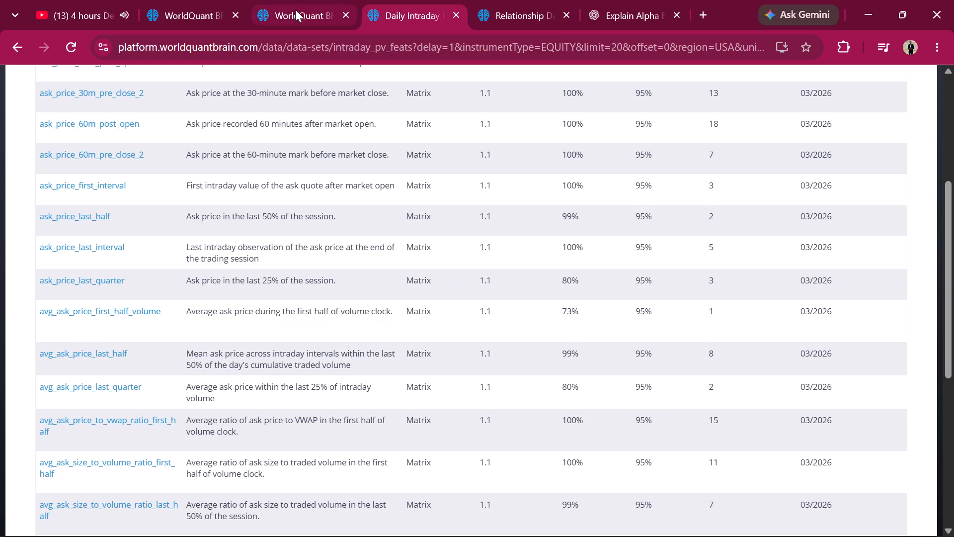
click(295, 9)
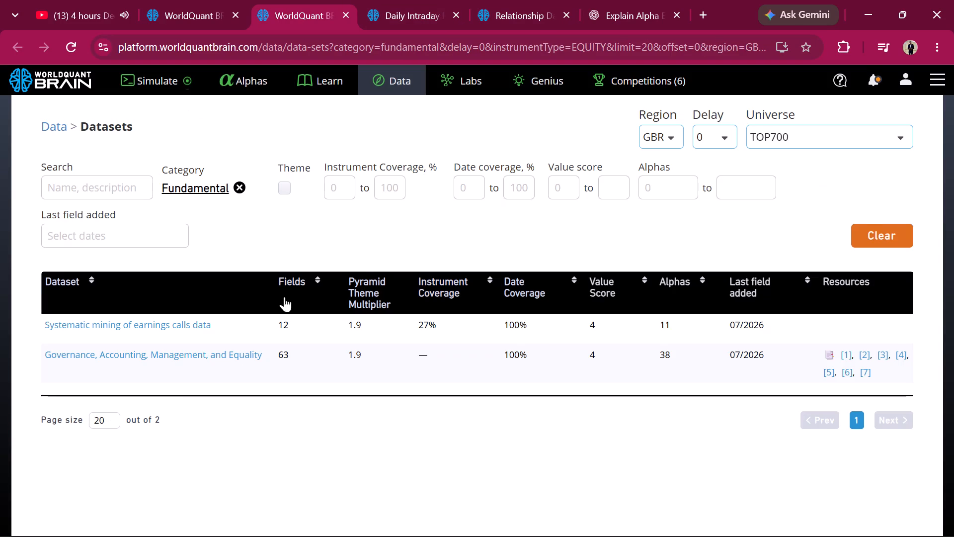
click(343, 20)
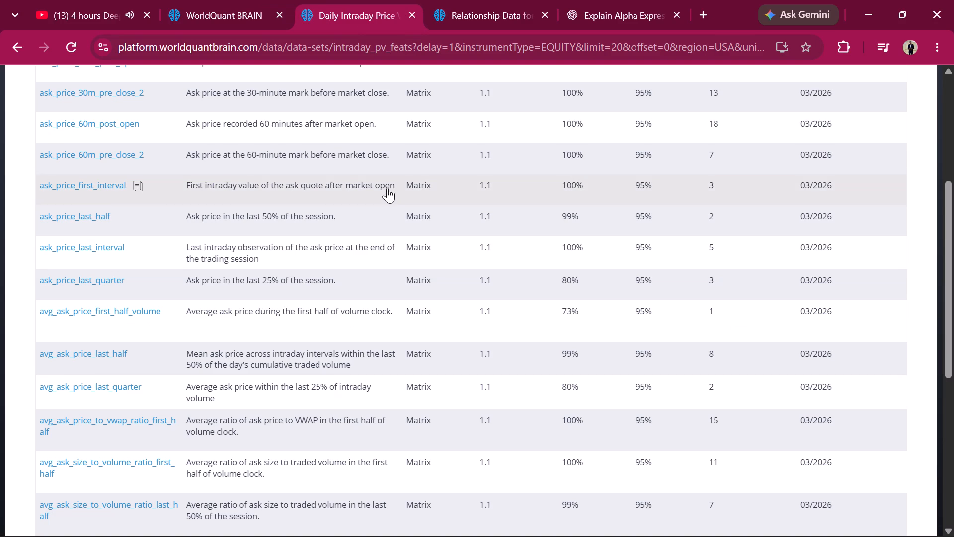
scroll(387, 188, up, 2)
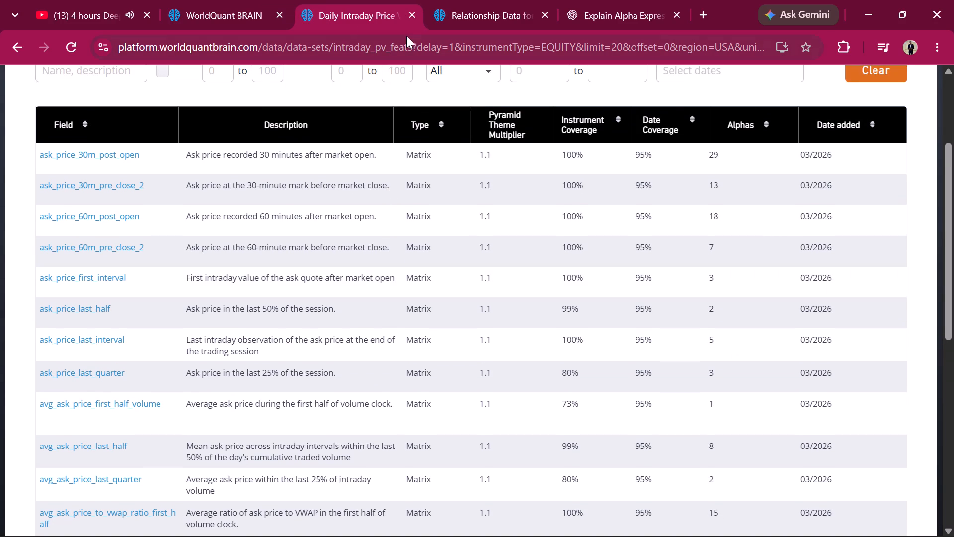
click(414, 17)
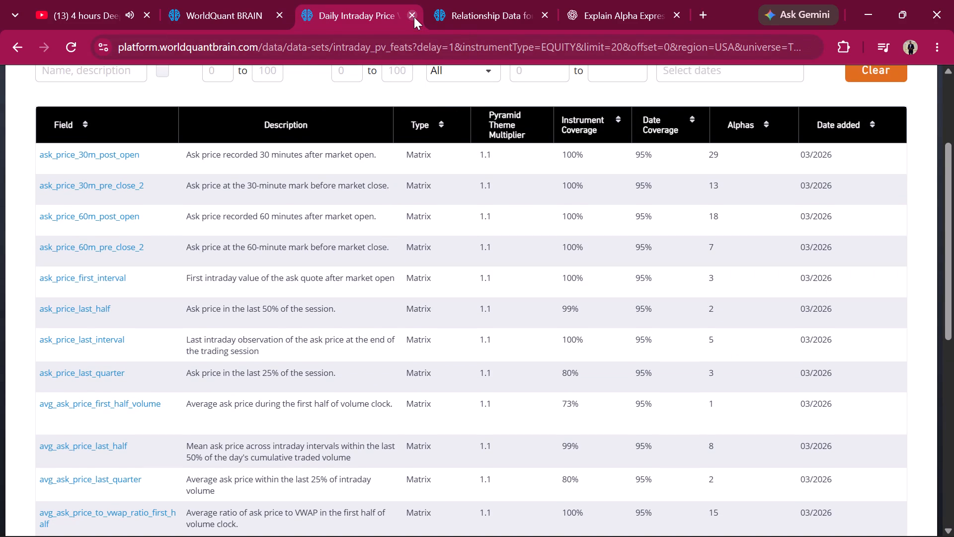
click(414, 15)
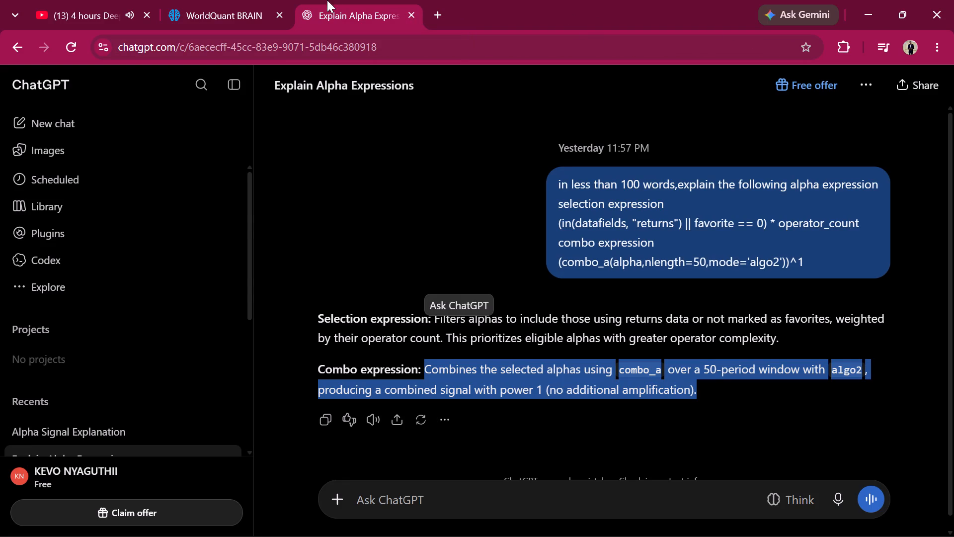
Return to the Pyramid theme multipliers, open the GBR delay 0 News datasets and look through the list.
click(222, 6)
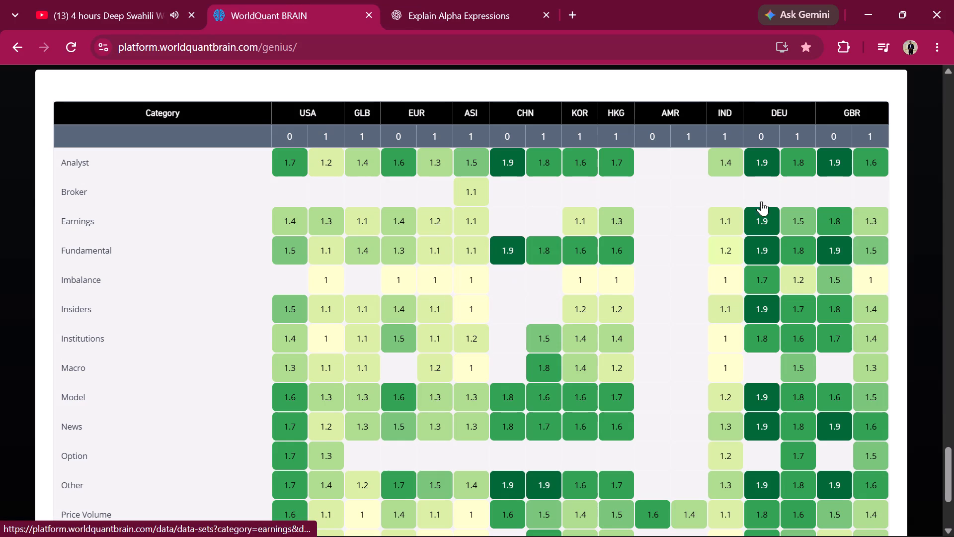
click(839, 423)
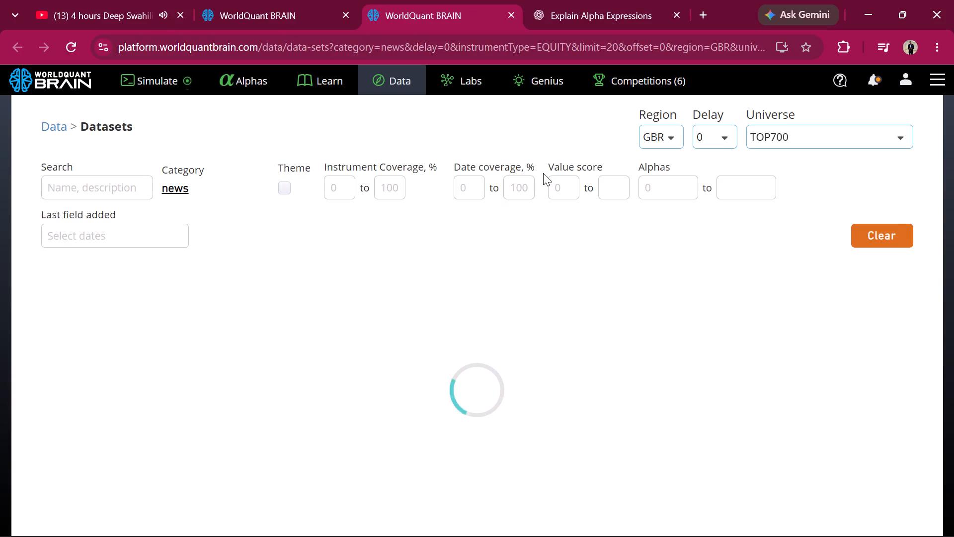
scroll(637, 416, down, 1)
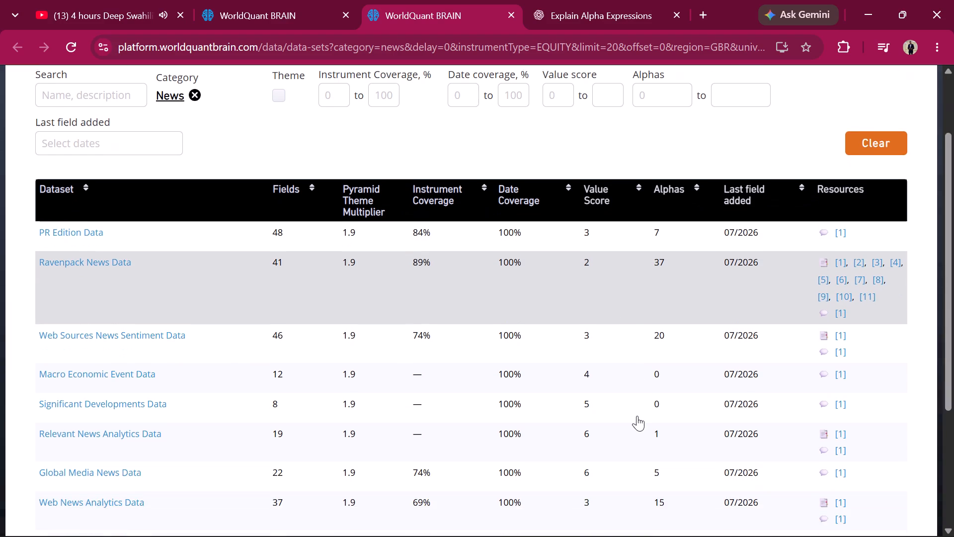
Look further through the GBR delay 0 News datasets and open the fields of Ravenpack News Data.
scroll(637, 416, down, 3)
scroll(637, 416, up, 2)
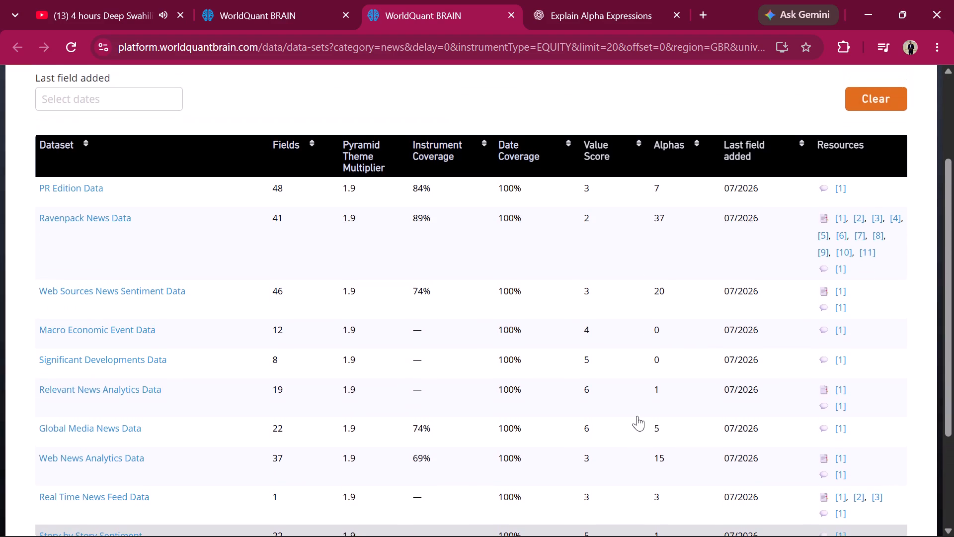
click(445, 212)
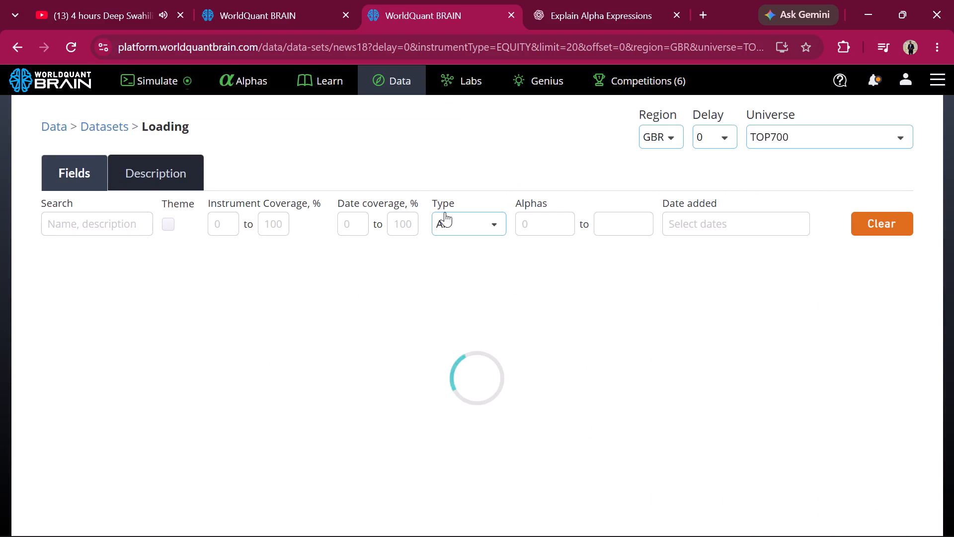
scroll(488, 438, down, 1)
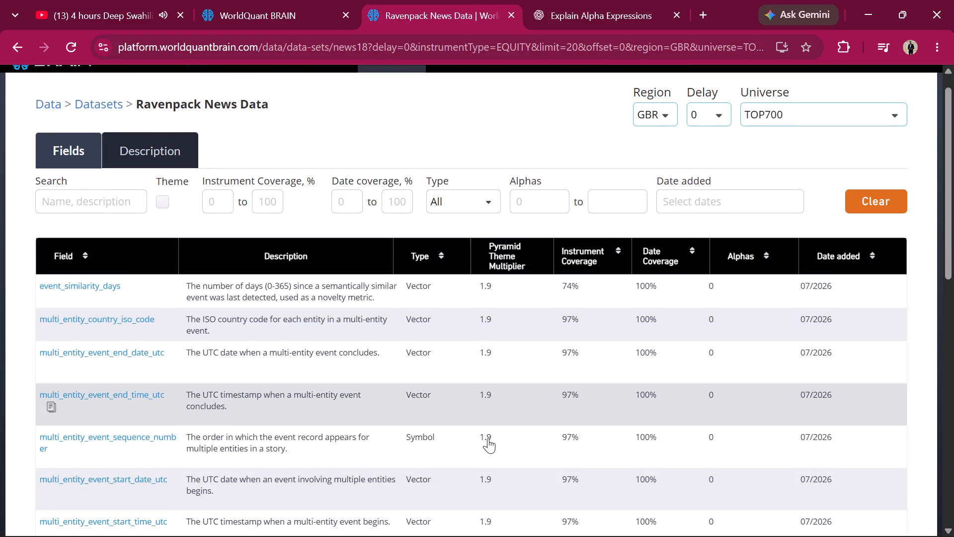
scroll(488, 438, down, 1)
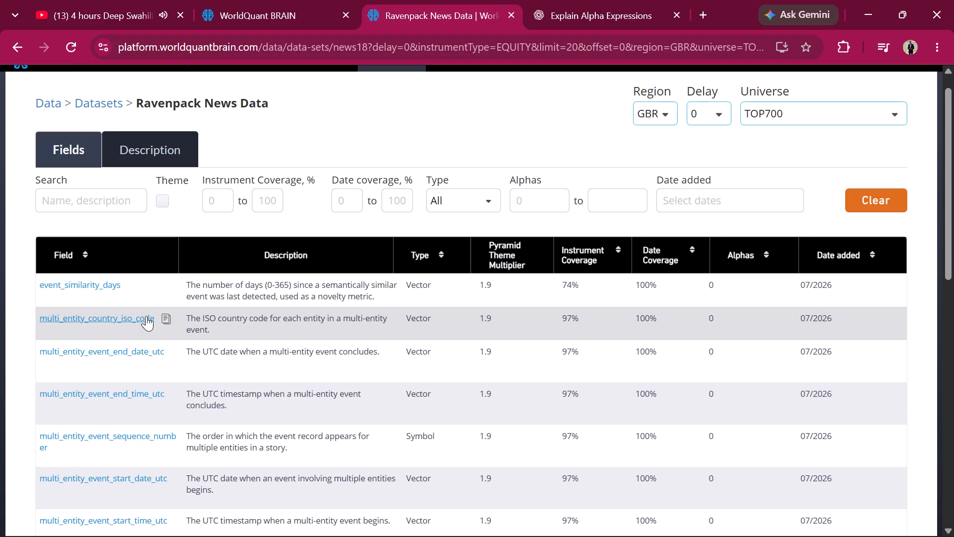
Copy the field names multi_entity_country_iso_code, event_similarity_days, multi_entity_reporting_start_time_utc, nws18_mltpl_cmp_event_simildays and nws18_multiple_comp_bee from the Ravenpack dataset.
click(164, 318)
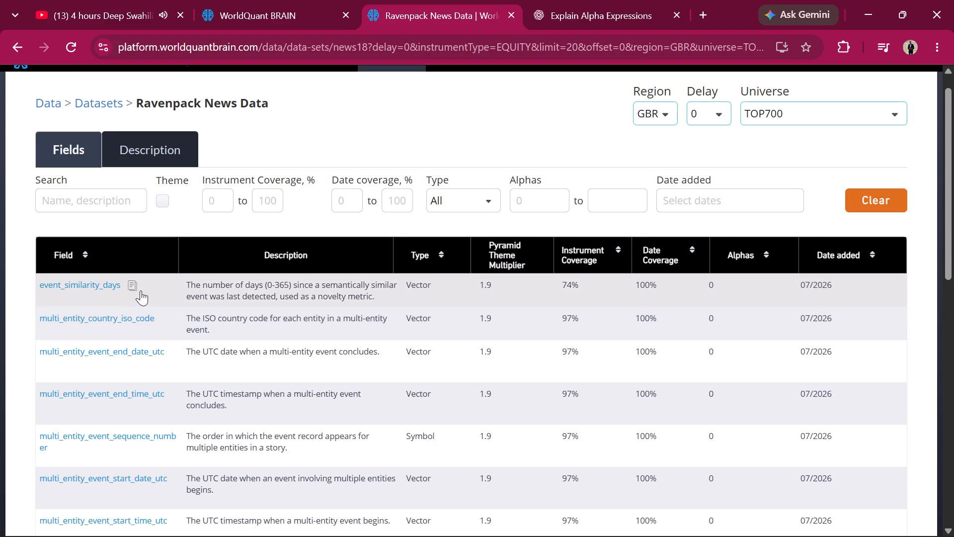
click(133, 289)
scroll(133, 289, down, 2)
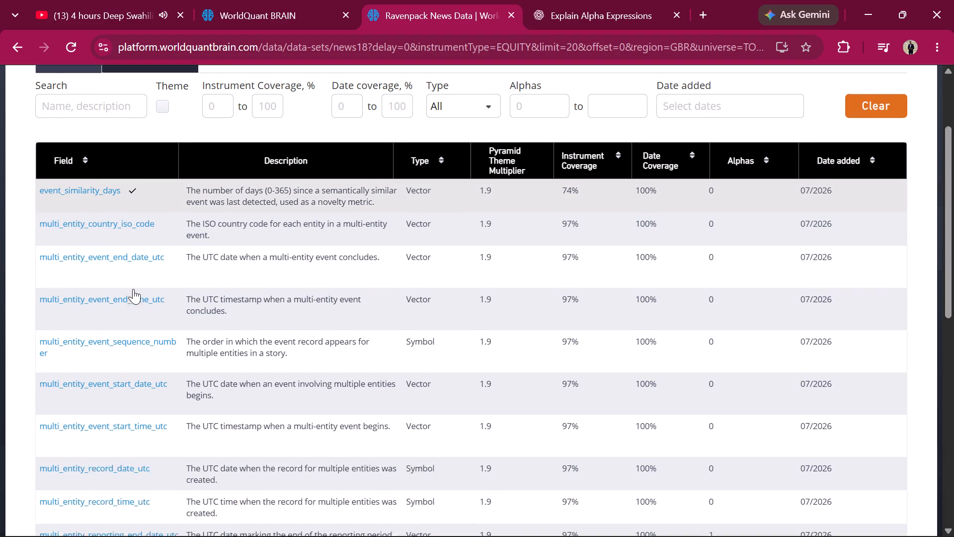
scroll(133, 289, down, 4)
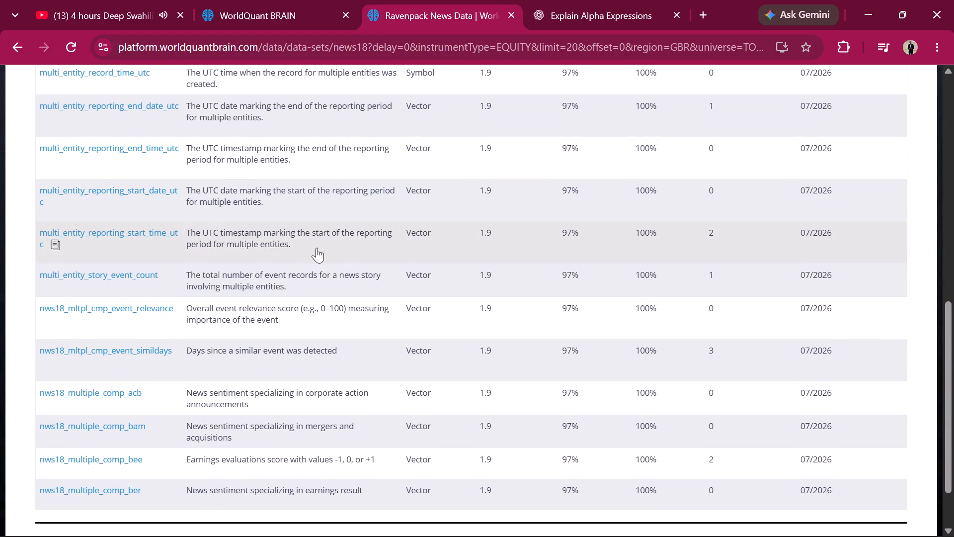
click(54, 246)
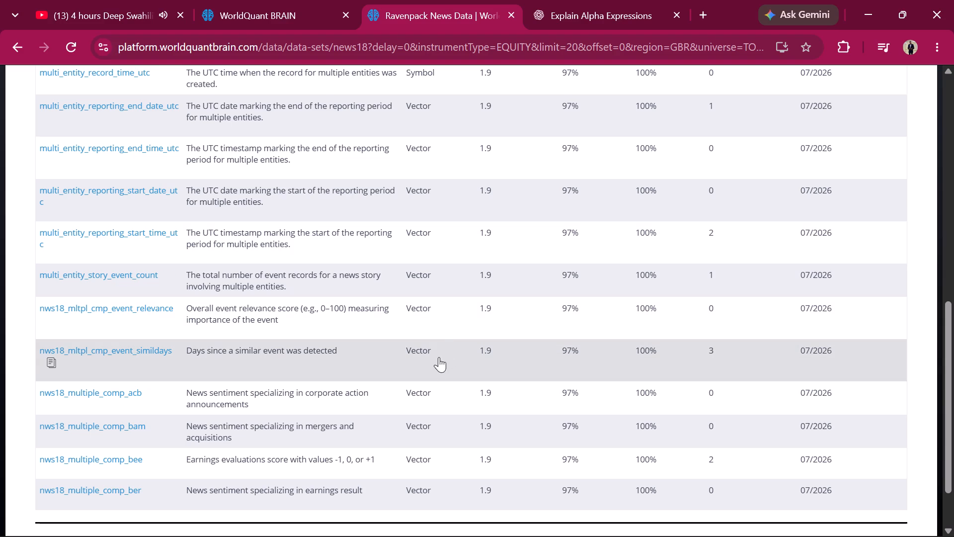
click(54, 358)
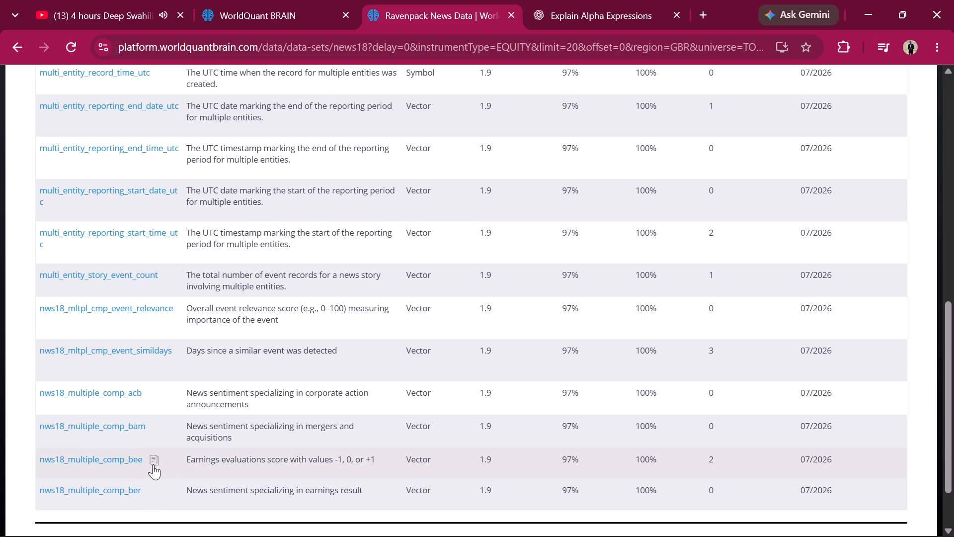
click(153, 464)
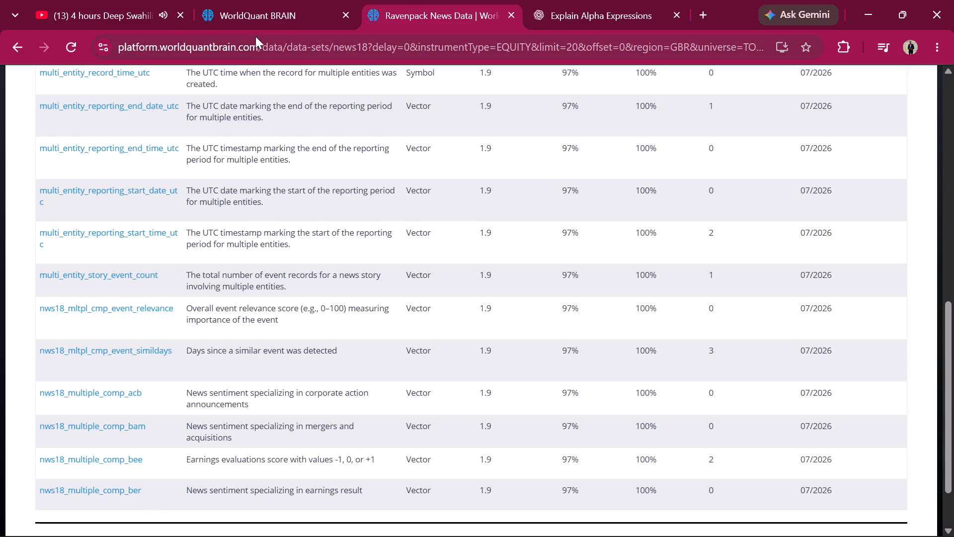
Return to Simulation 27 and replace ask_price_30m_post_open with the copied field nws18_multiple_comp_bee in the alpha expression.
click(268, 14)
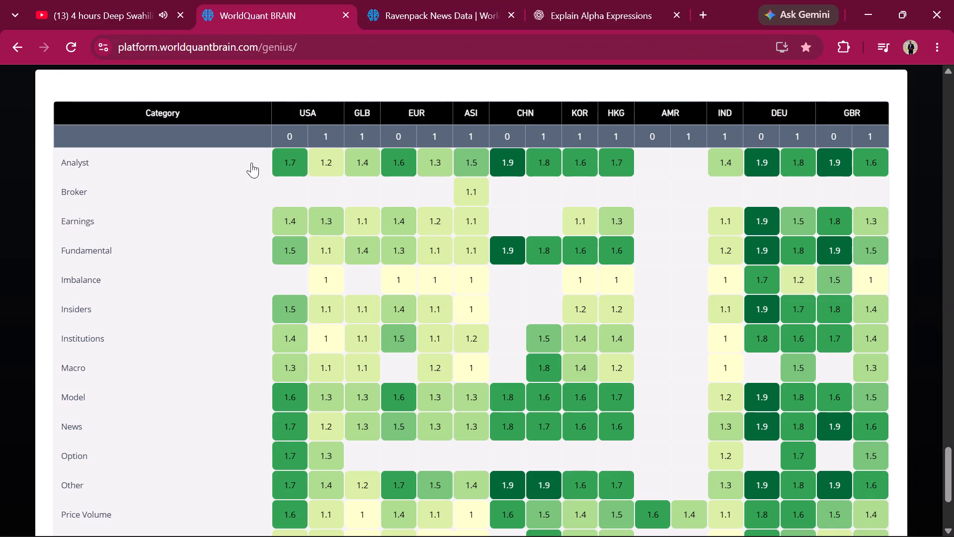
scroll(251, 163, up, 4)
scroll(255, 261, up, 15)
scroll(255, 261, up, 12)
click(175, 83)
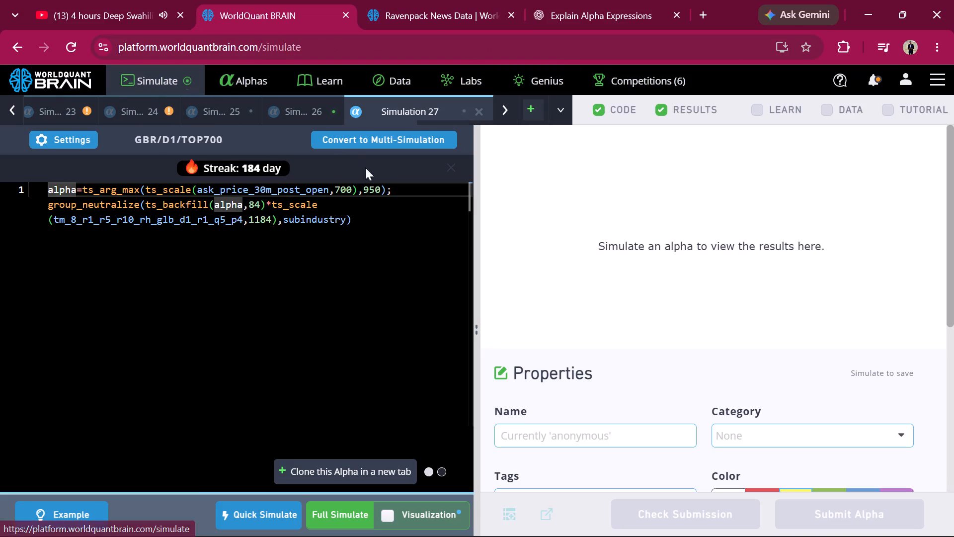
double_click(327, 189)
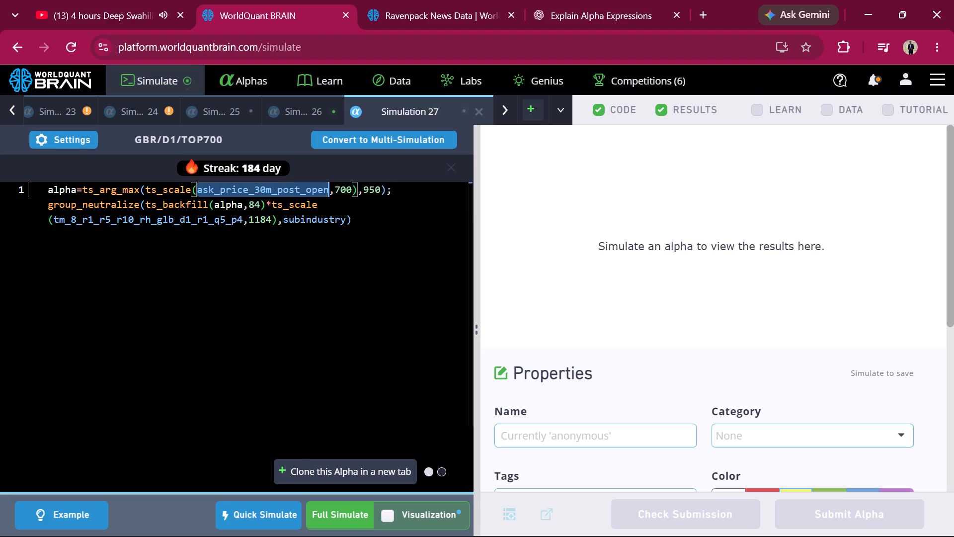
key(super+v)
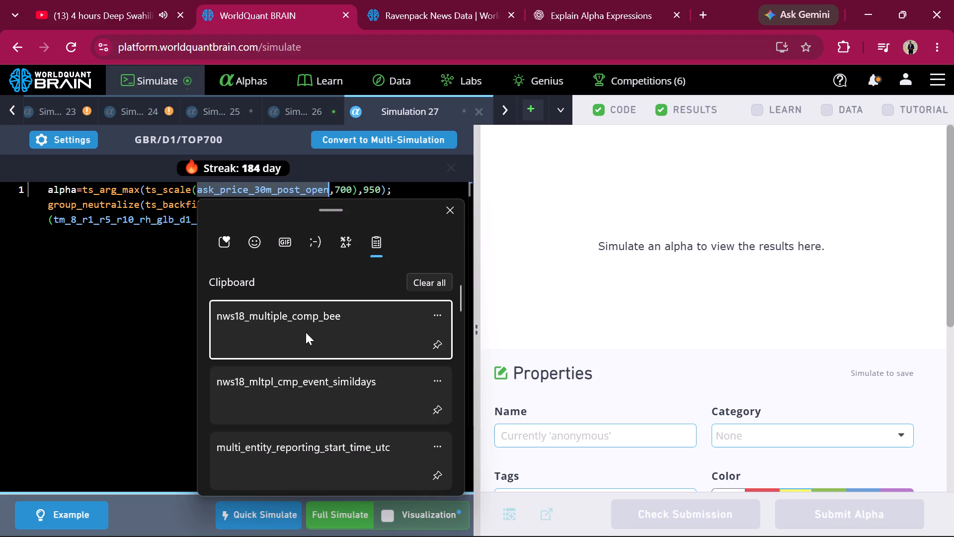
click(306, 332)
key(ctrl+v)
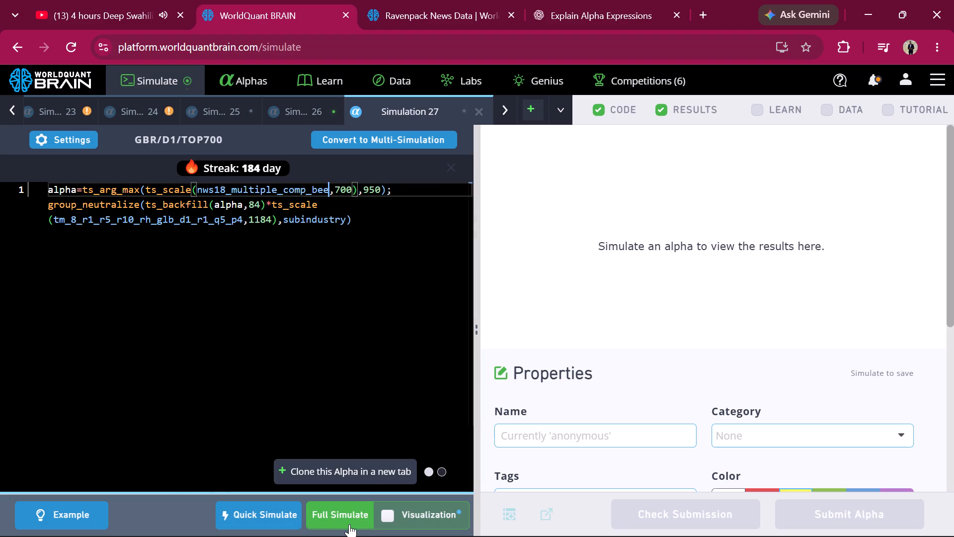
Run a full simulation of the edited alpha in Simulation 27 and stay on the simulation page.
click(349, 524)
click(356, 468)
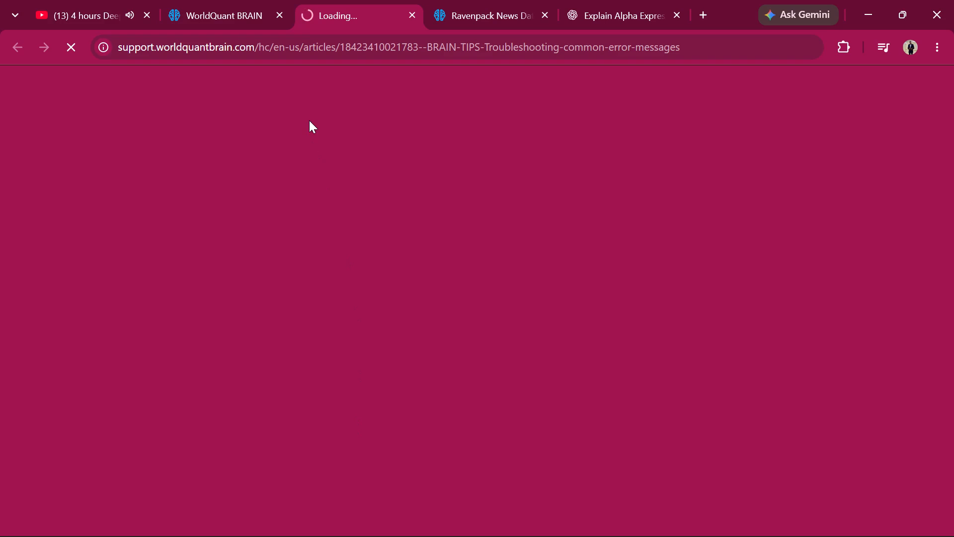
click(240, 20)
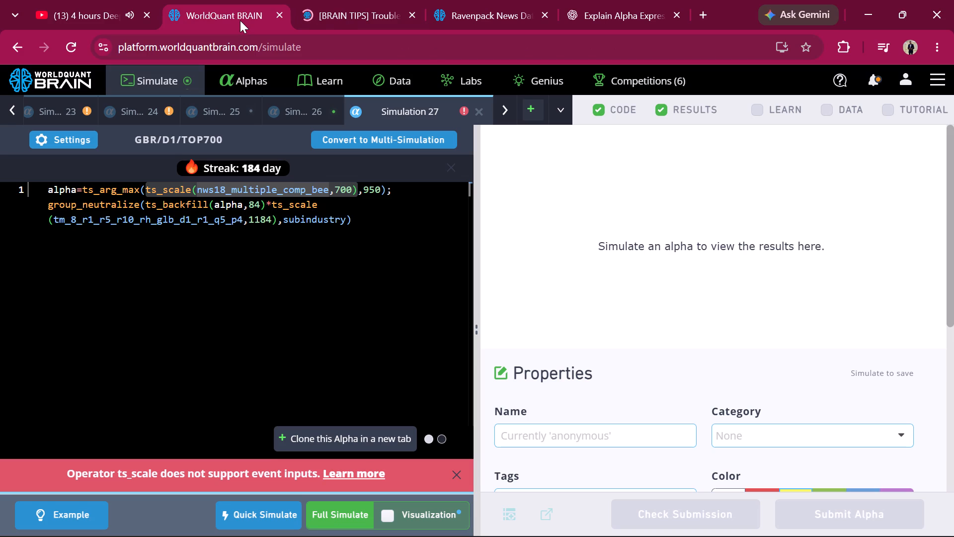
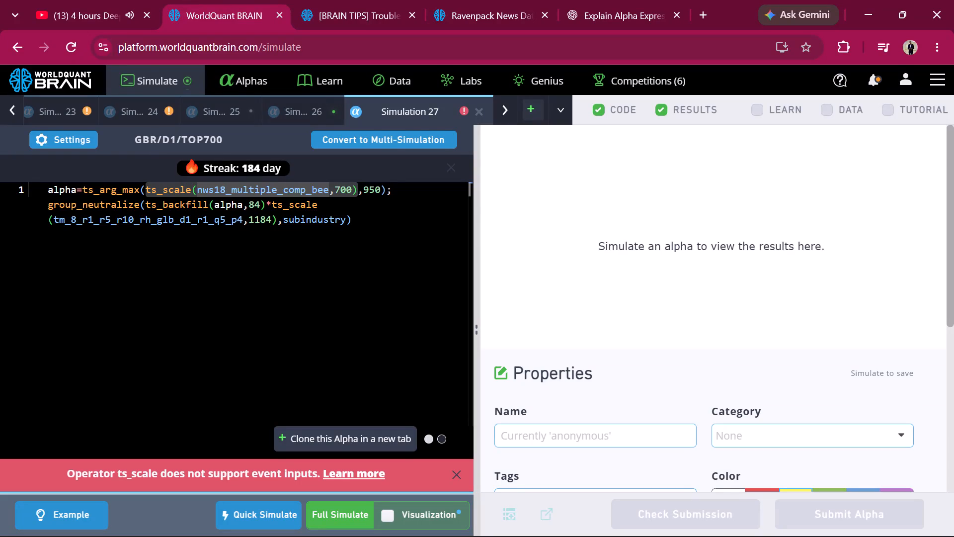
Replace the inner ts_scale with vec_count, remove its 700 argument, and run a full simulation of the alpha in Simulation 27.
double_click(192, 192)
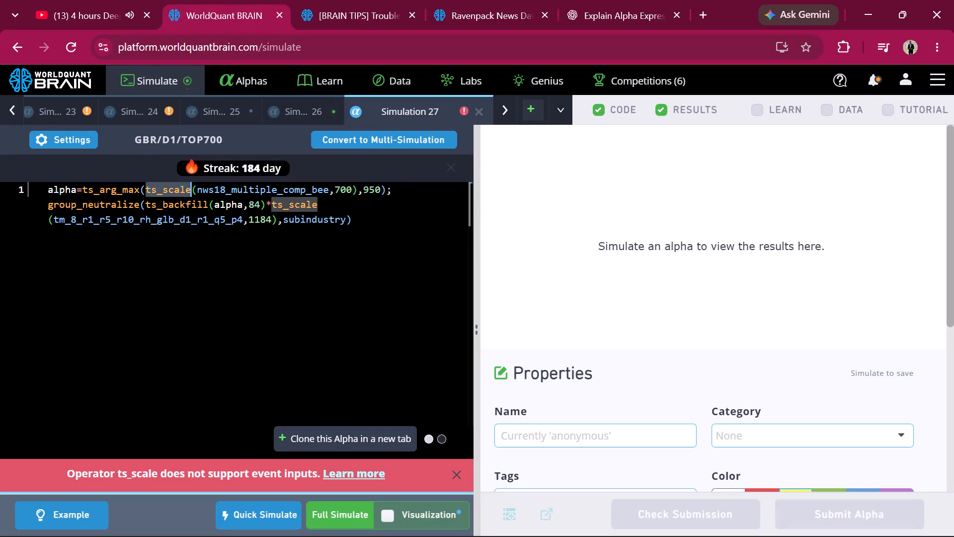
key(BackSpace)
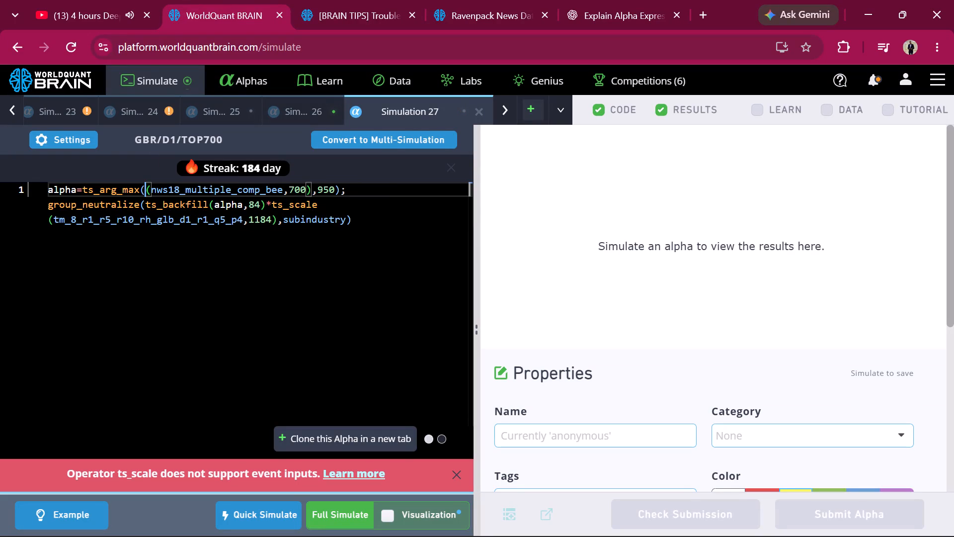
text(vec)
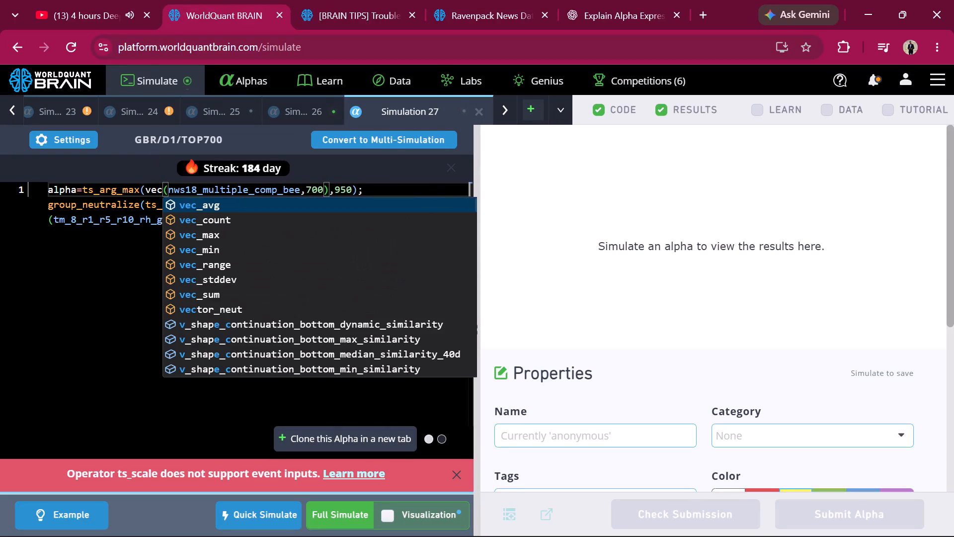
click(220, 220)
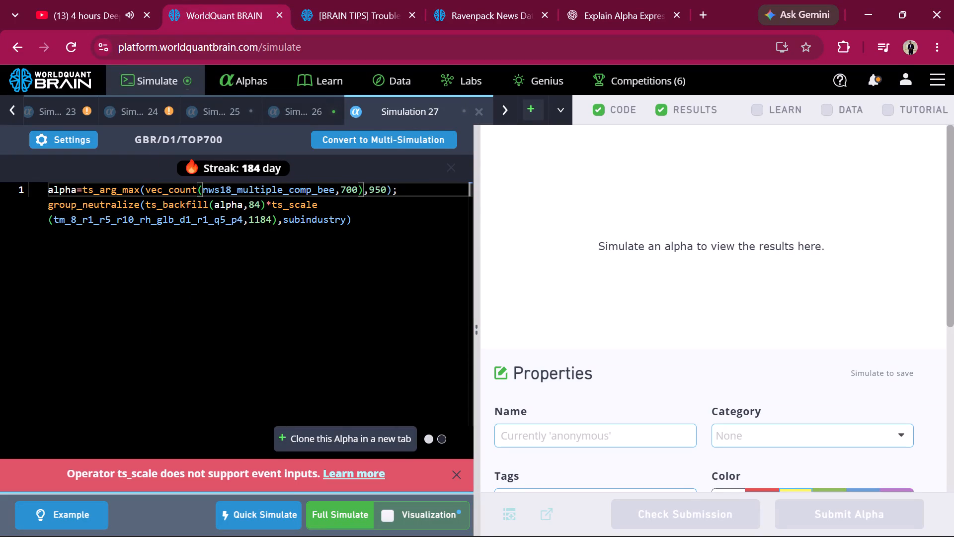
click(359, 184)
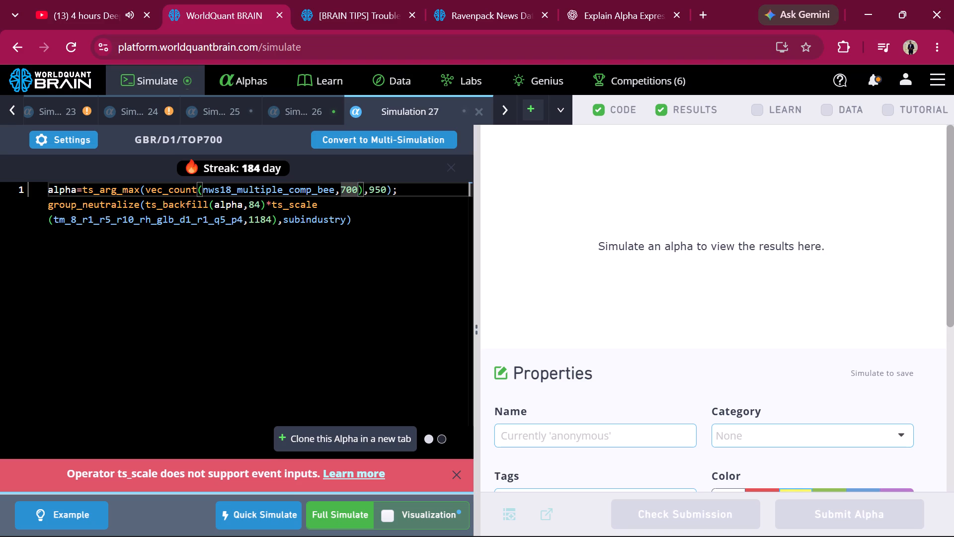
key(BackSpace)
key(BackSpace)
key(BackSpace)
key(BackSpace)
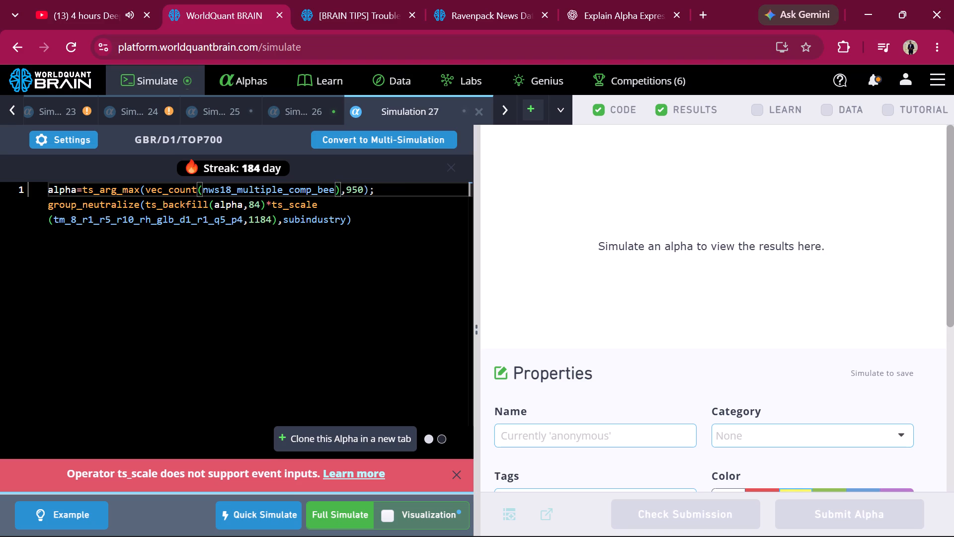
click(332, 517)
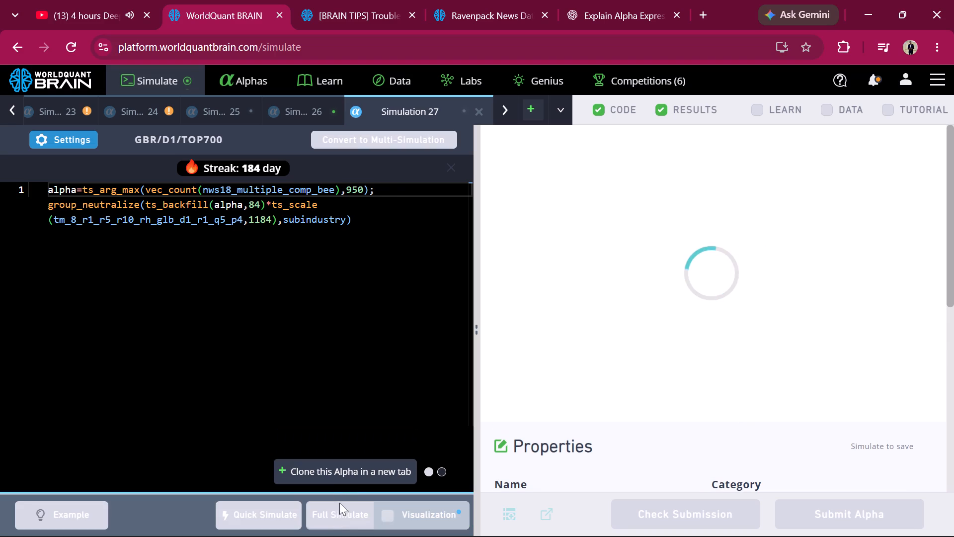
Clone the alpha, replace its field with the copied nws18_mltpl_cmp_event_simildays, and run a full simulation of the clone.
click(353, 467)
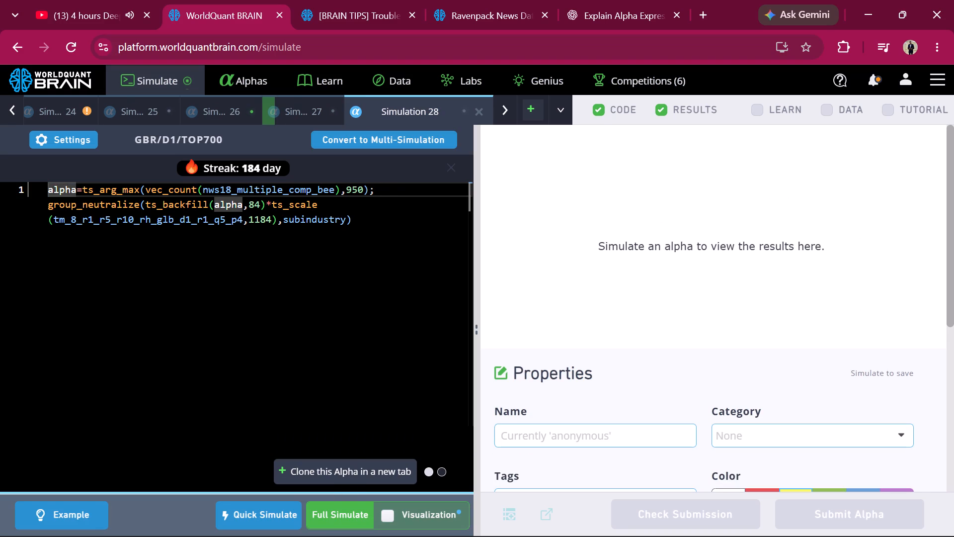
double_click(332, 196)
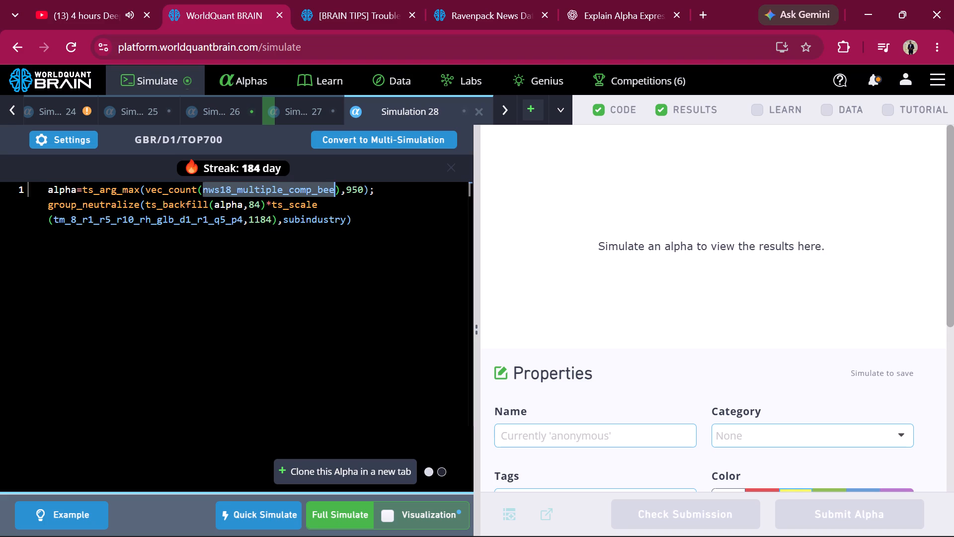
key(super+v)
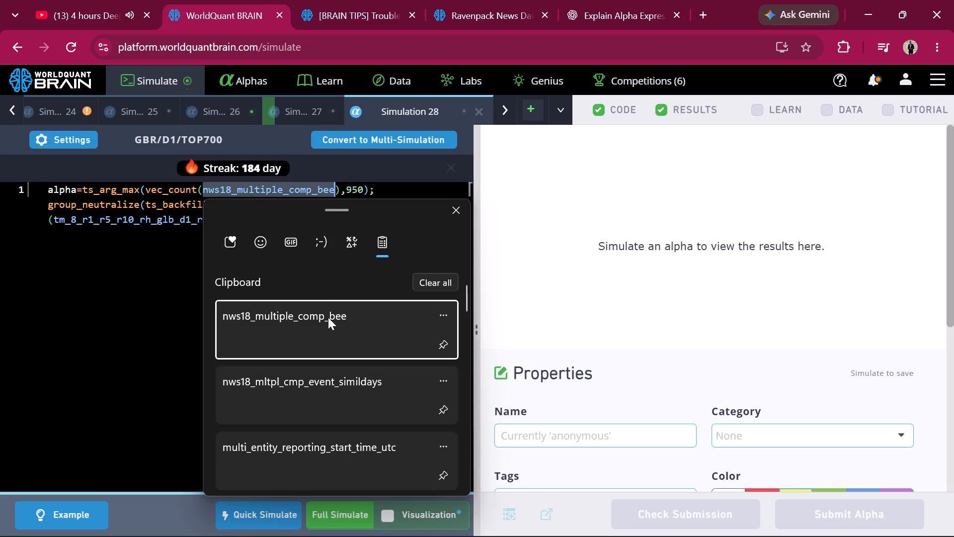
click(309, 382)
key(ctrl+v)
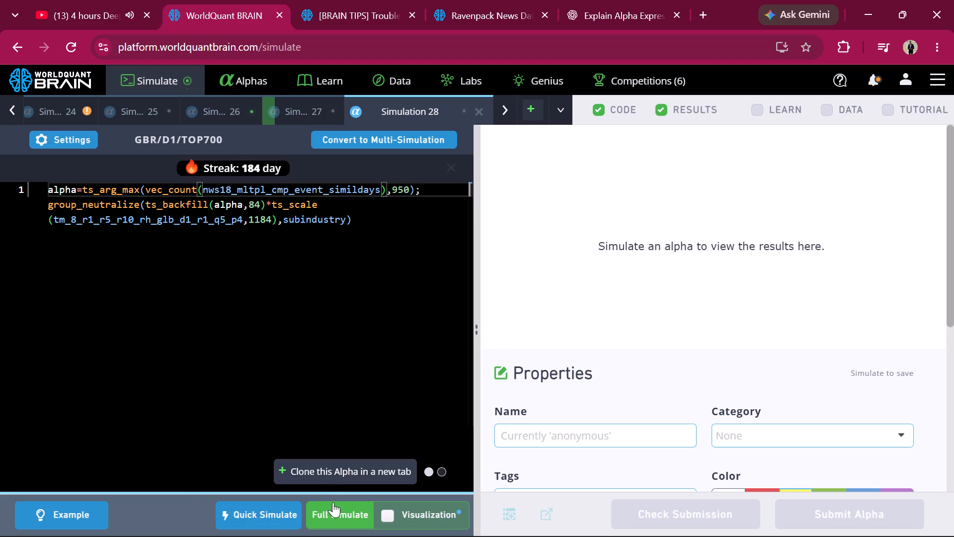
click(333, 509)
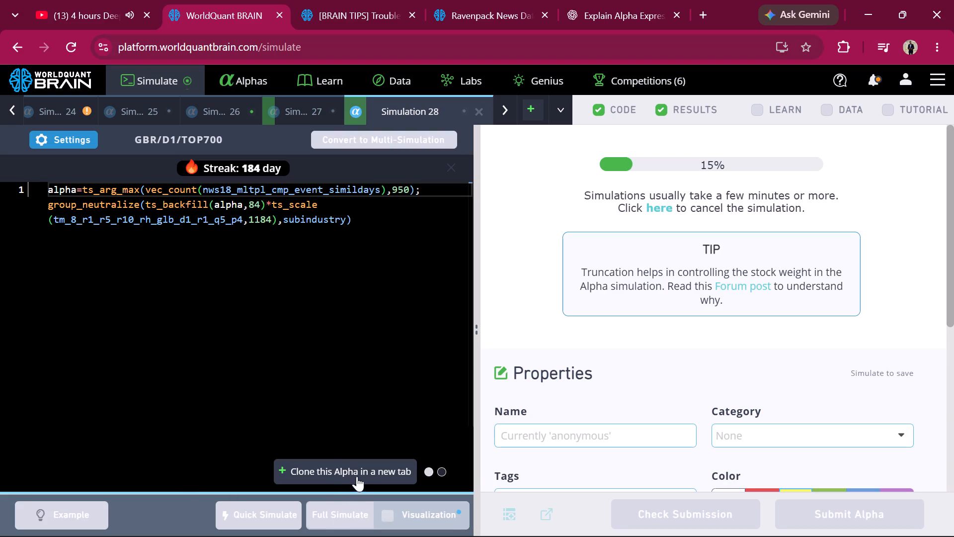
Clone the alpha again, replace its field with the copied multi_entity_reporting_start_time_utc, and run a full simulation of the clone.
click(359, 473)
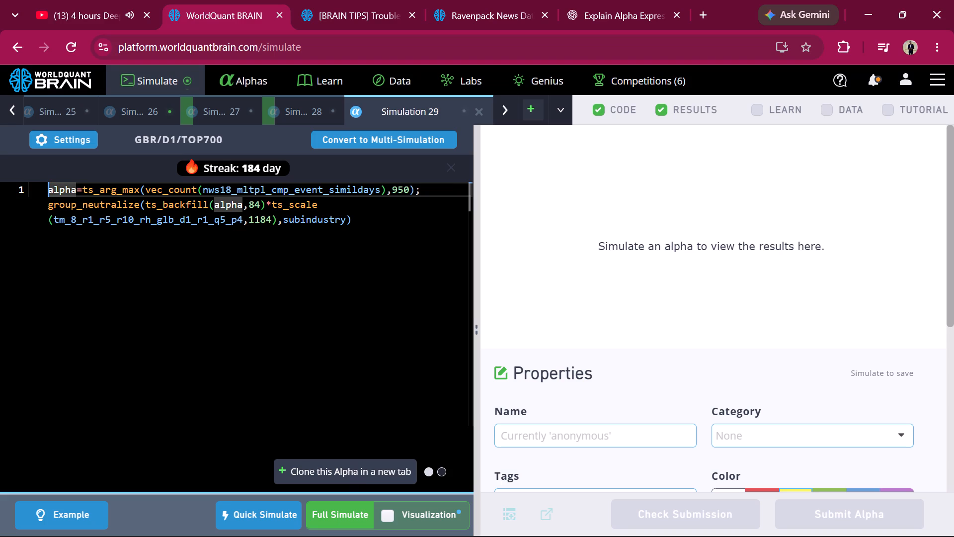
double_click(379, 182)
key(super+v)
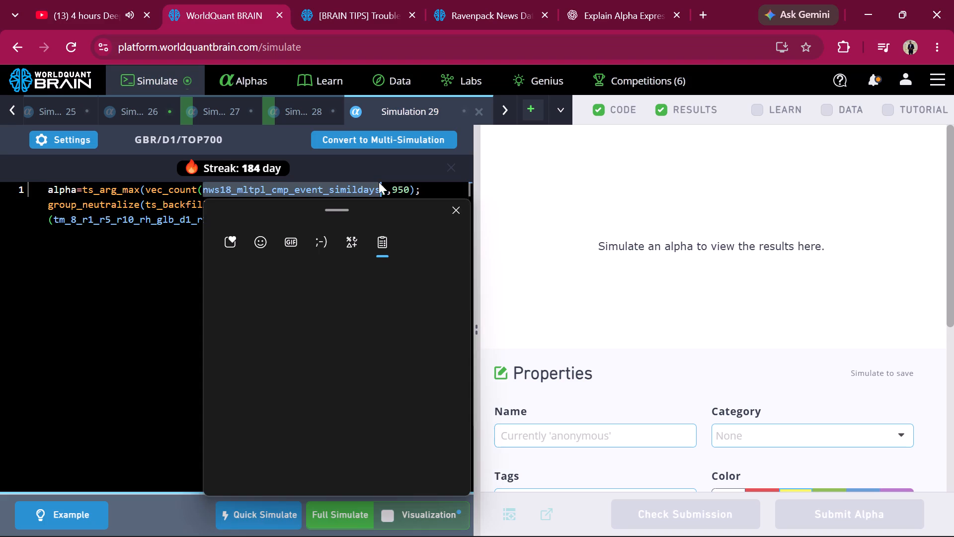
click(346, 451)
key(ctrl+v)
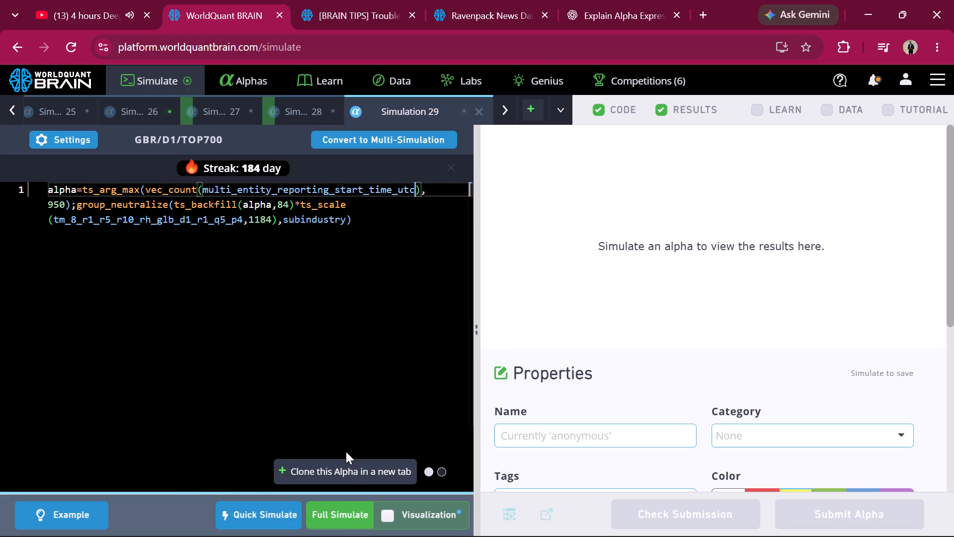
click(346, 511)
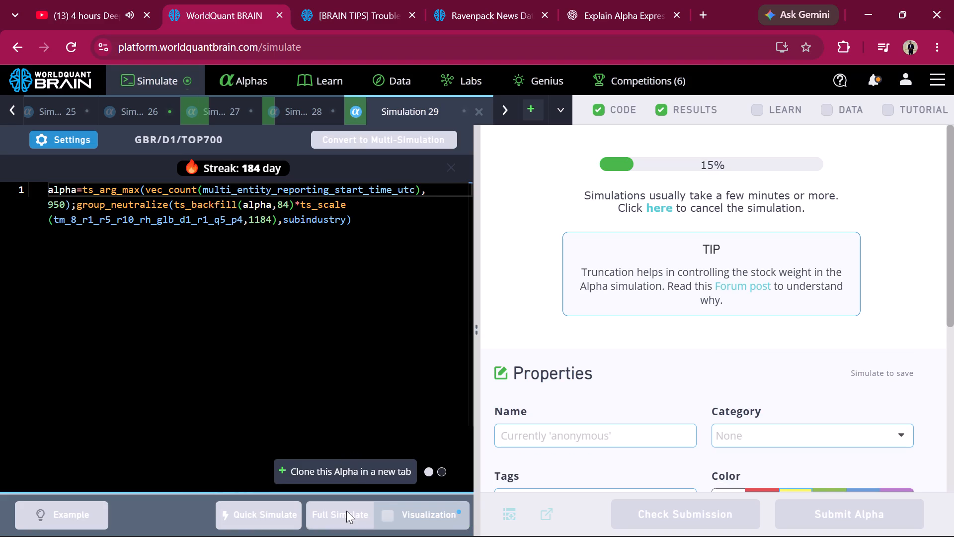
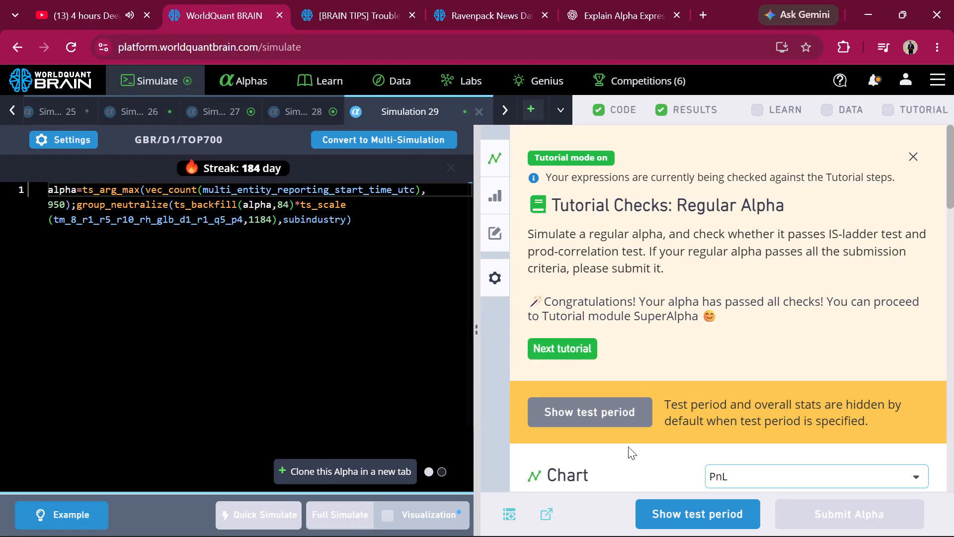
Reveal the test period in Simulation 29 and examine its IS-period summary, correlation and testing status sections.
click(668, 509)
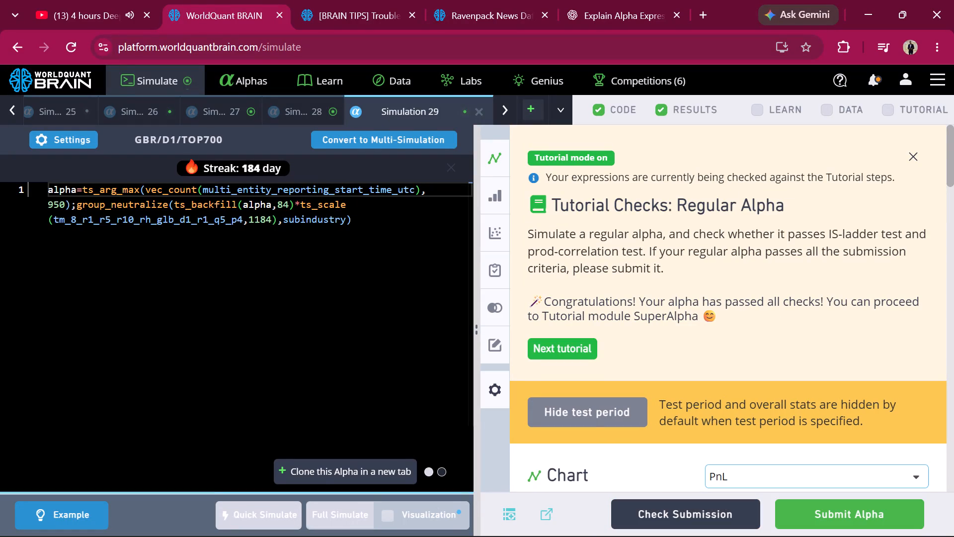
scroll(780, 302, down, 5)
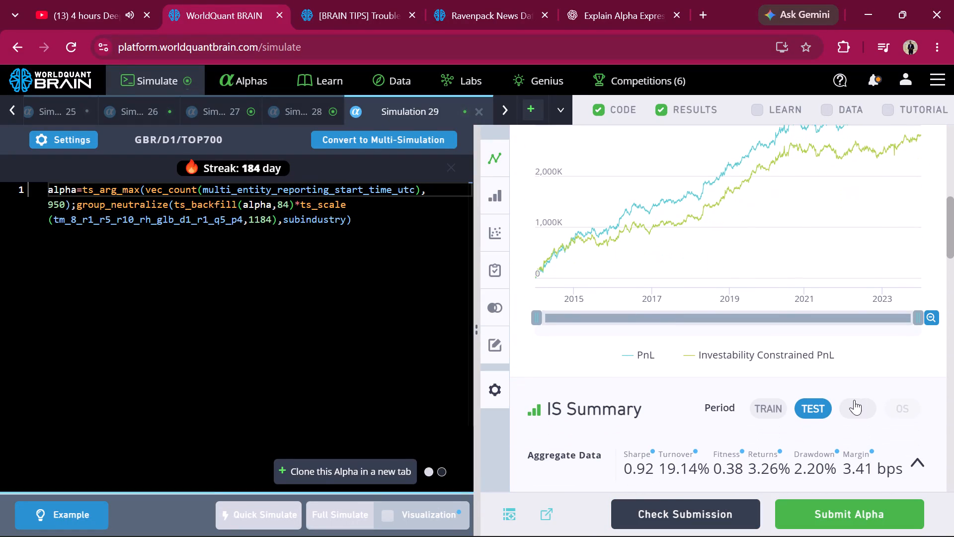
click(854, 405)
scroll(854, 405, down, 5)
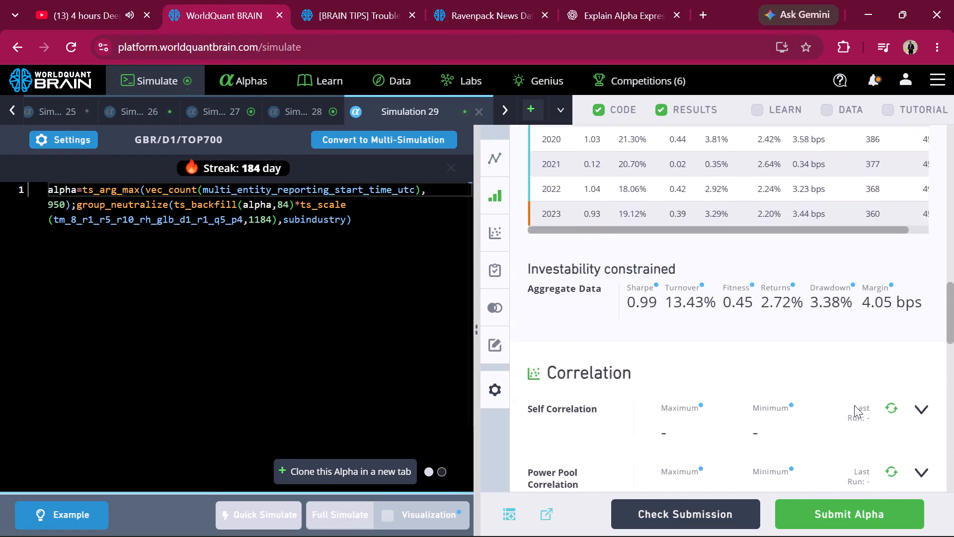
scroll(854, 405, down, 3)
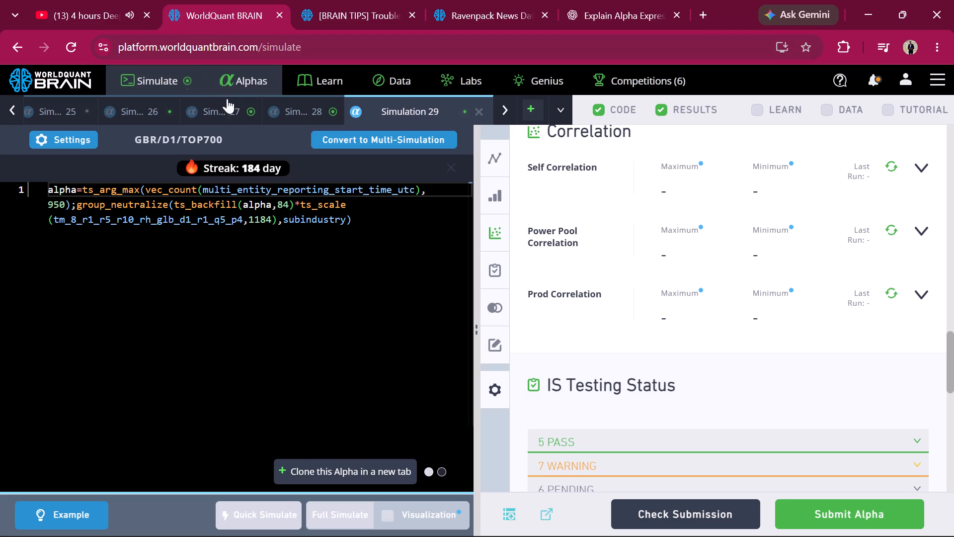
Reveal the test period results of Simulation 28 and Simulation 27 to examine their performance figures.
click(290, 99)
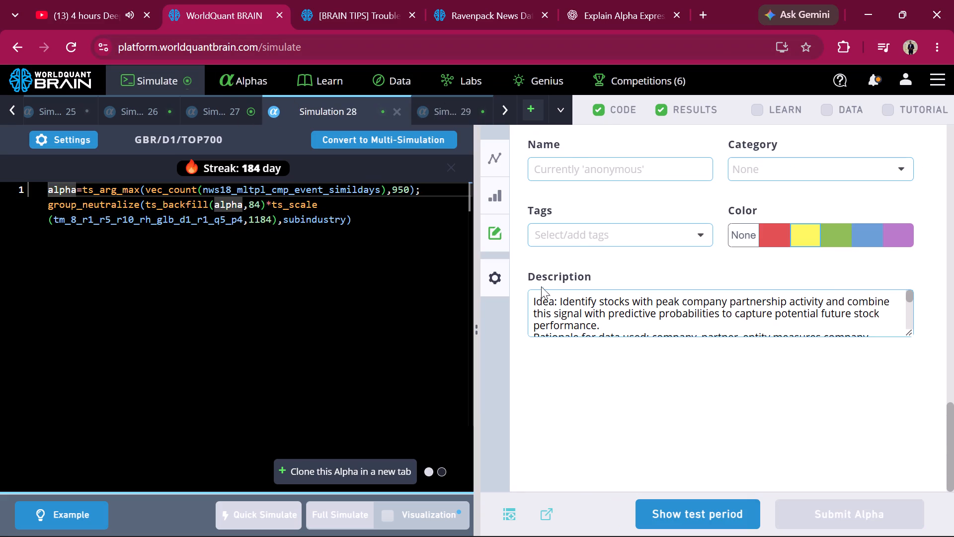
click(677, 506)
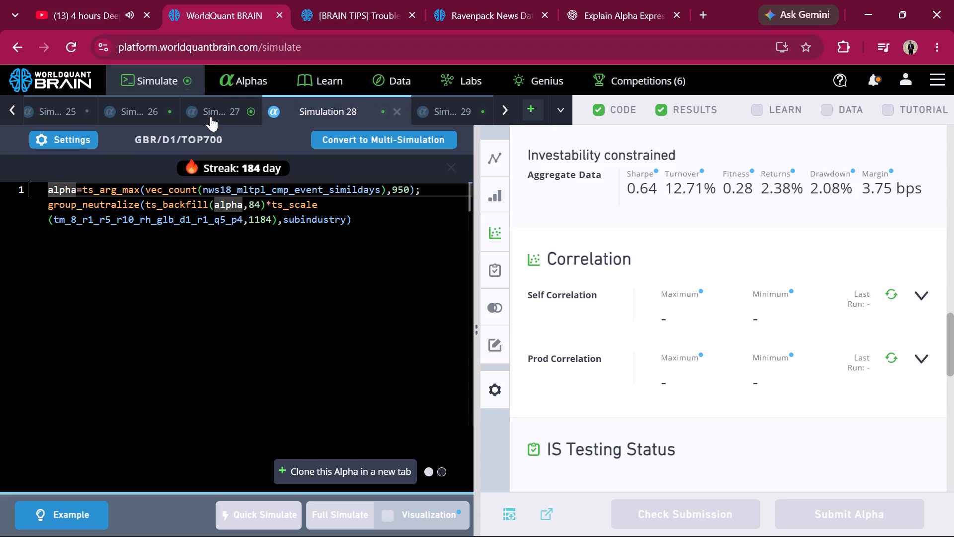
click(211, 116)
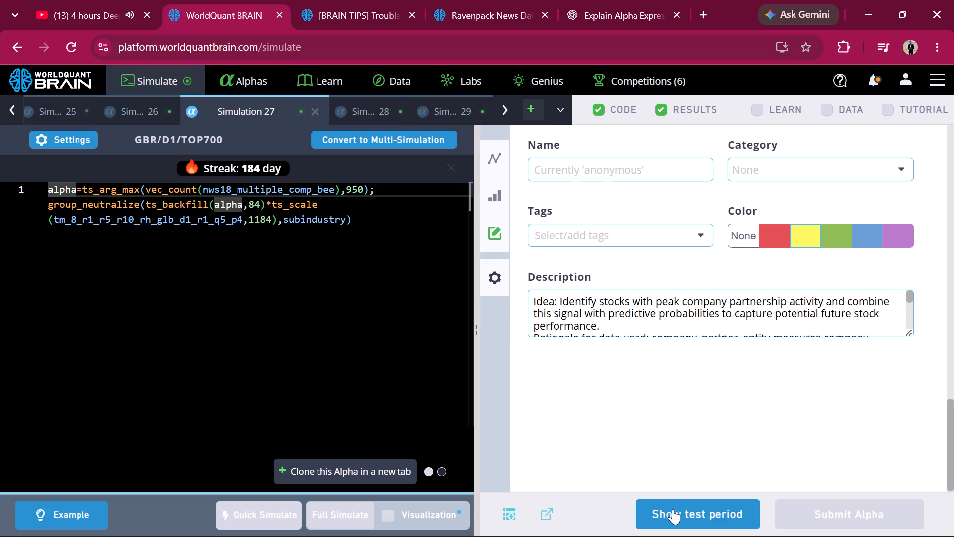
click(672, 512)
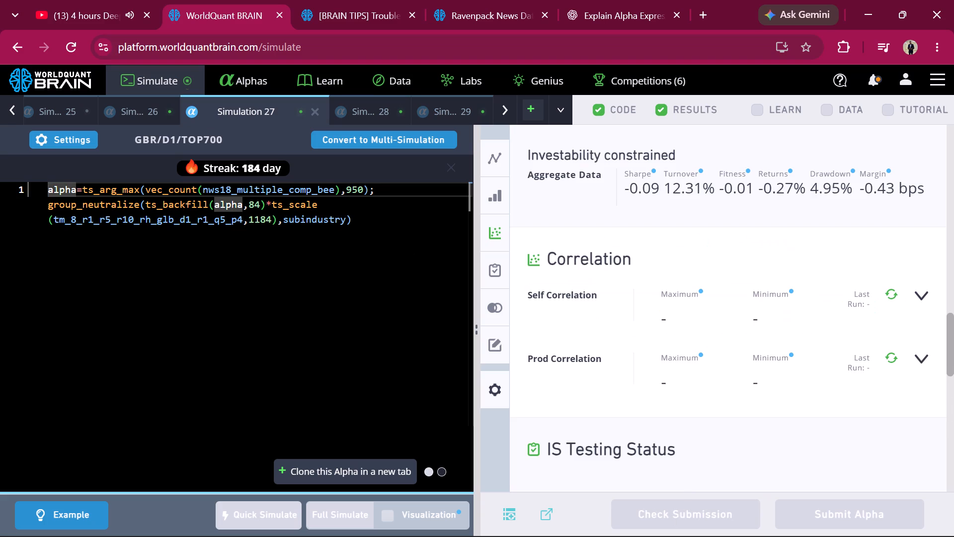
Examine Simulation 24's IS-period summary and regional aggregate data, and expand the failed check in its IS Testing Status.
scroll(209, 114, right, 3)
click(162, 107)
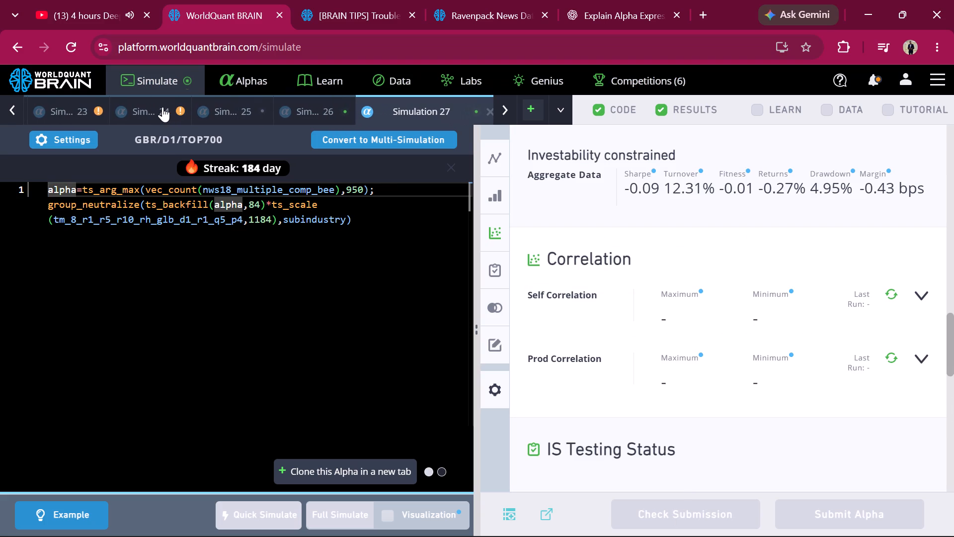
scroll(722, 365, up, 1)
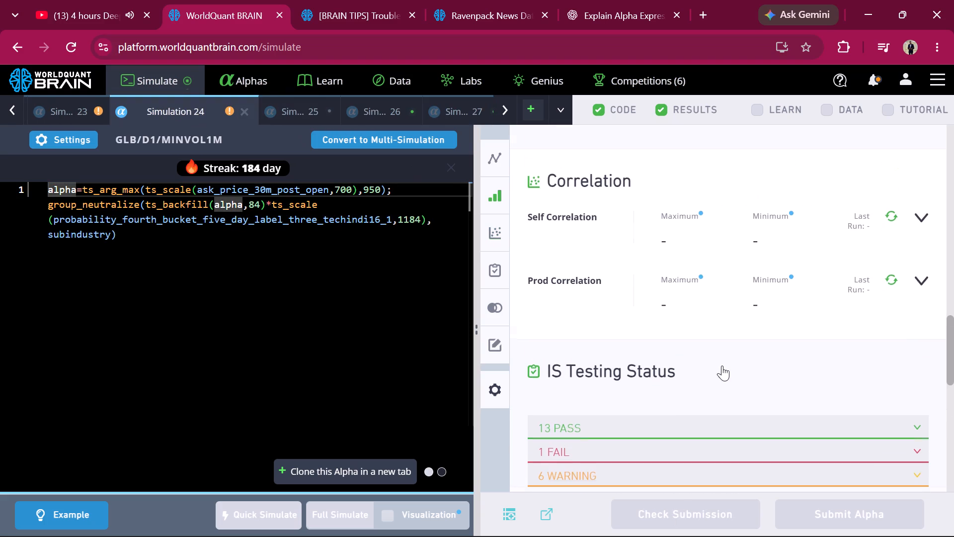
scroll(722, 365, up, 5)
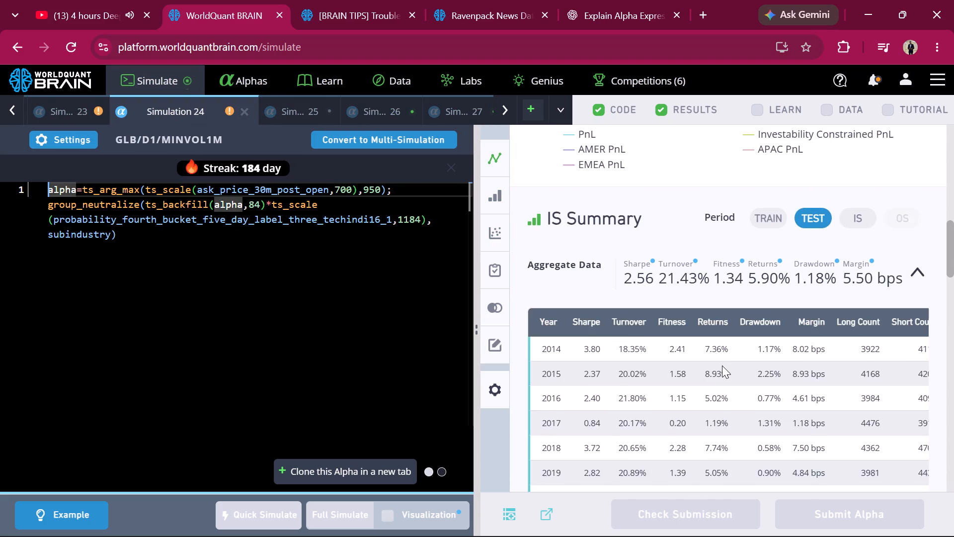
scroll(722, 365, down, 2)
scroll(722, 365, up, 3)
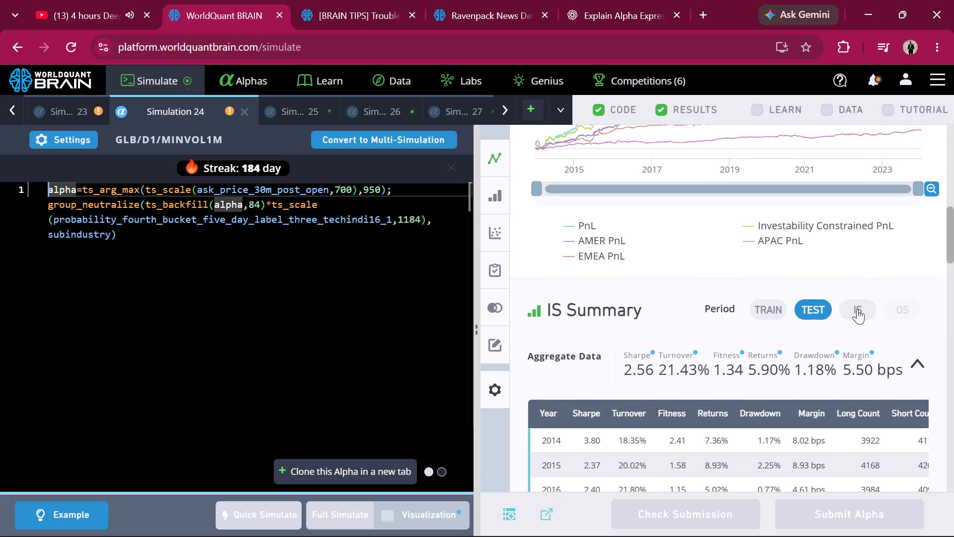
click(857, 309)
scroll(857, 309, down, 8)
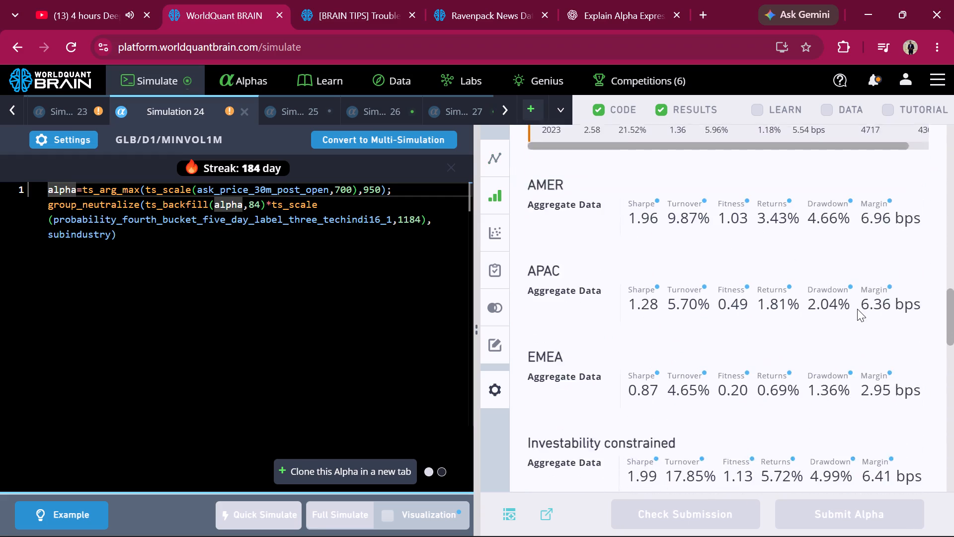
scroll(857, 309, down, 5)
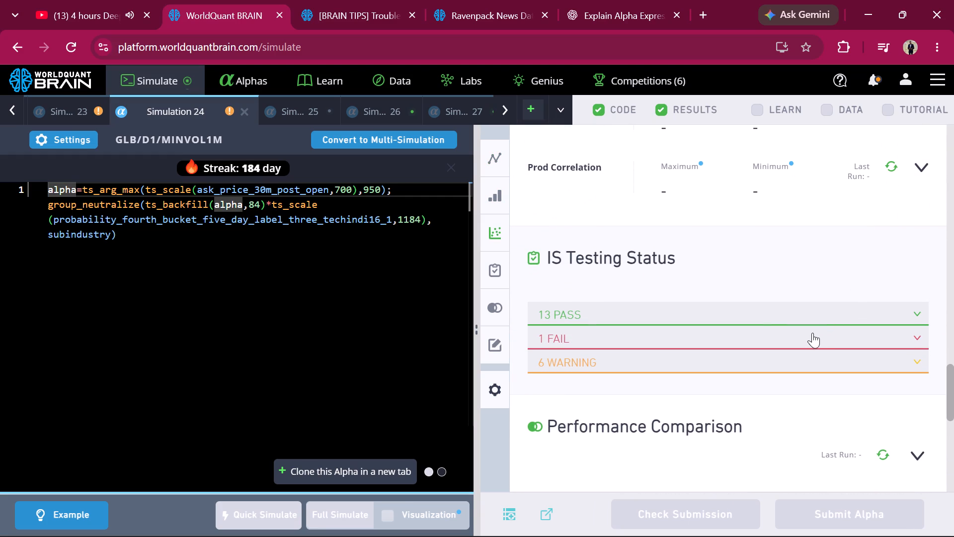
click(811, 333)
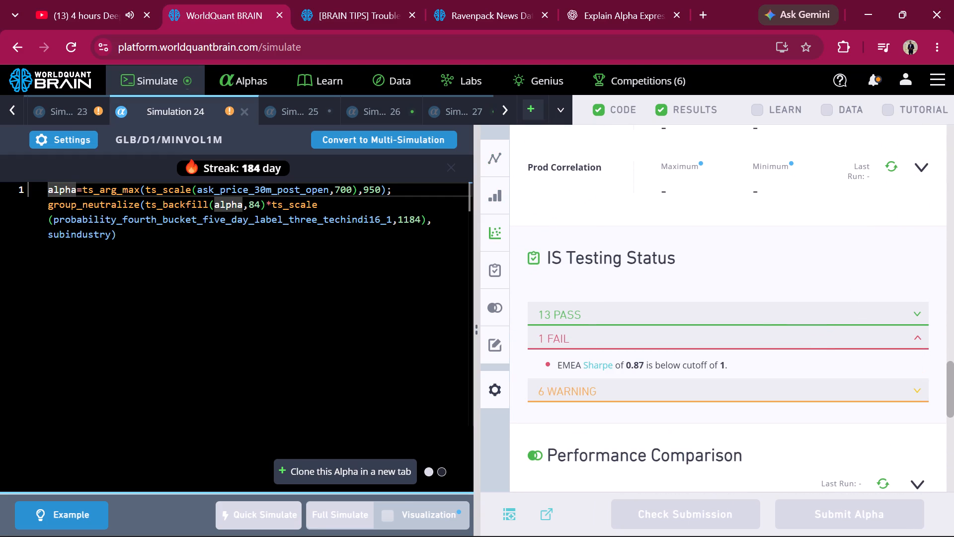
Open Simulation 23 and examine its IS Testing Status.
click(92, 109)
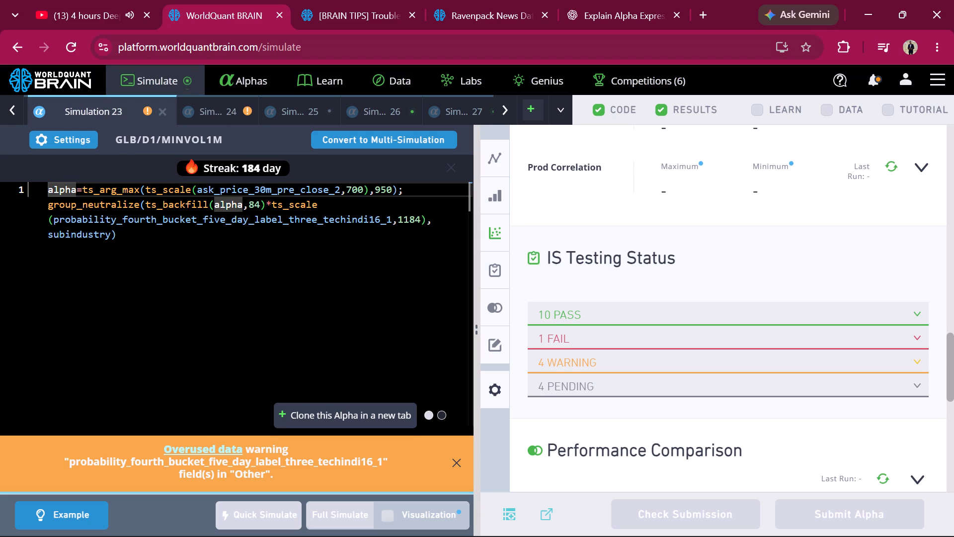
scroll(468, 327, down, 1)
scroll(468, 327, up, 2)
scroll(468, 327, down, 3)
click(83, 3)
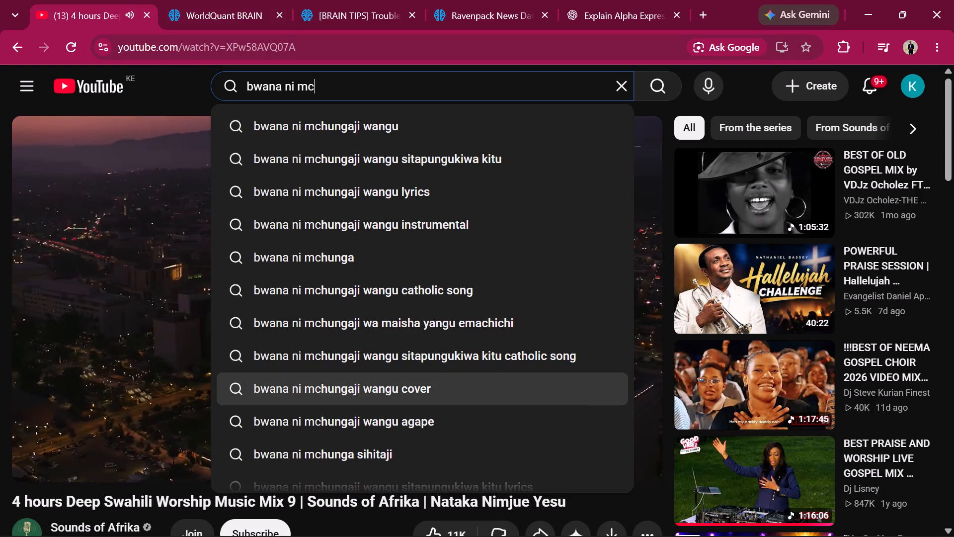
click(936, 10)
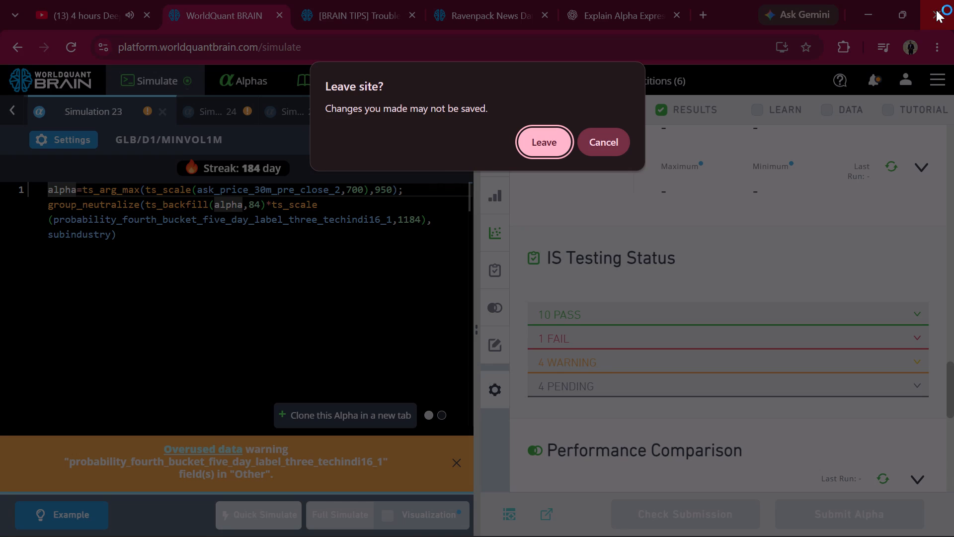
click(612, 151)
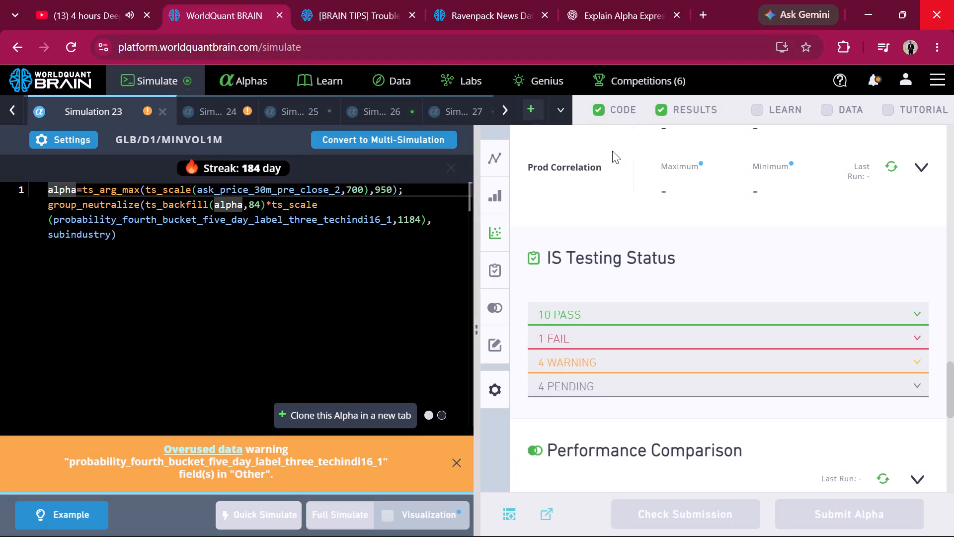
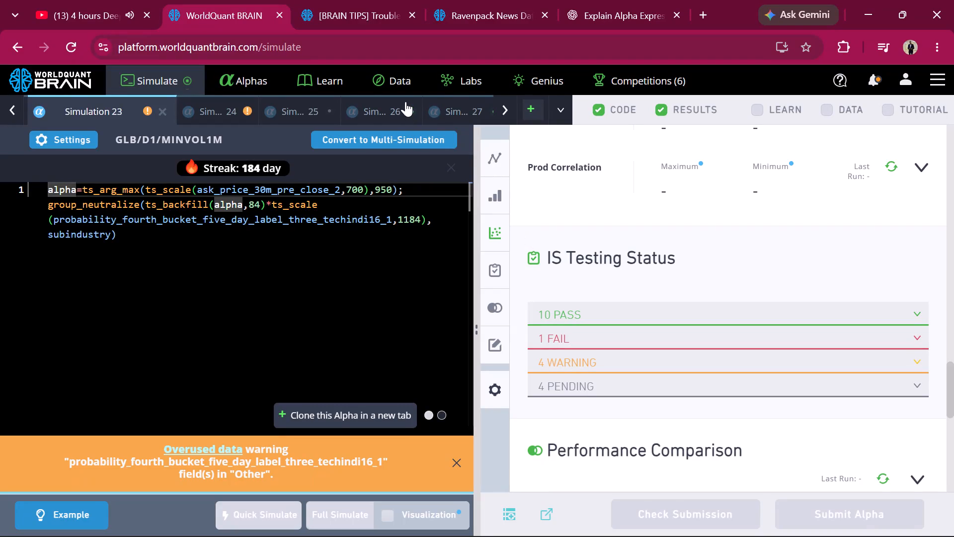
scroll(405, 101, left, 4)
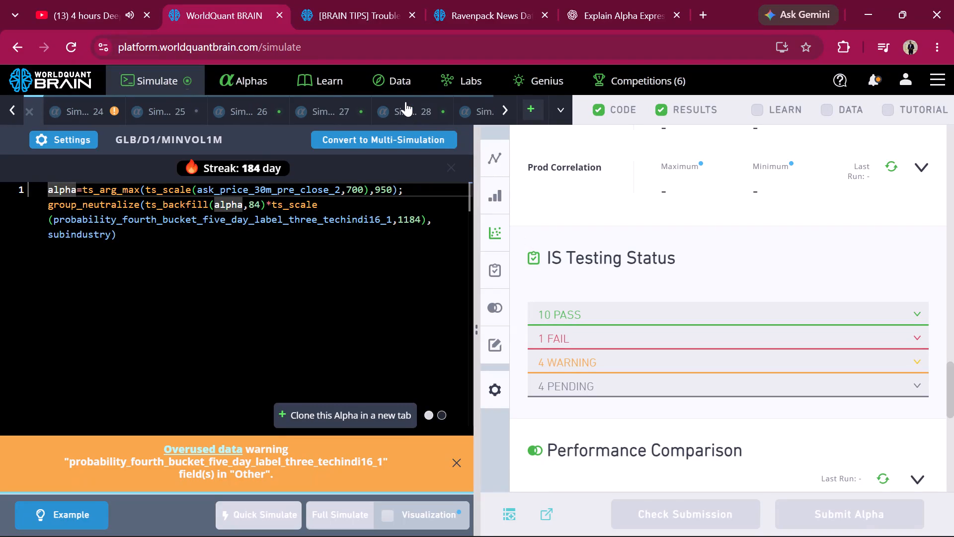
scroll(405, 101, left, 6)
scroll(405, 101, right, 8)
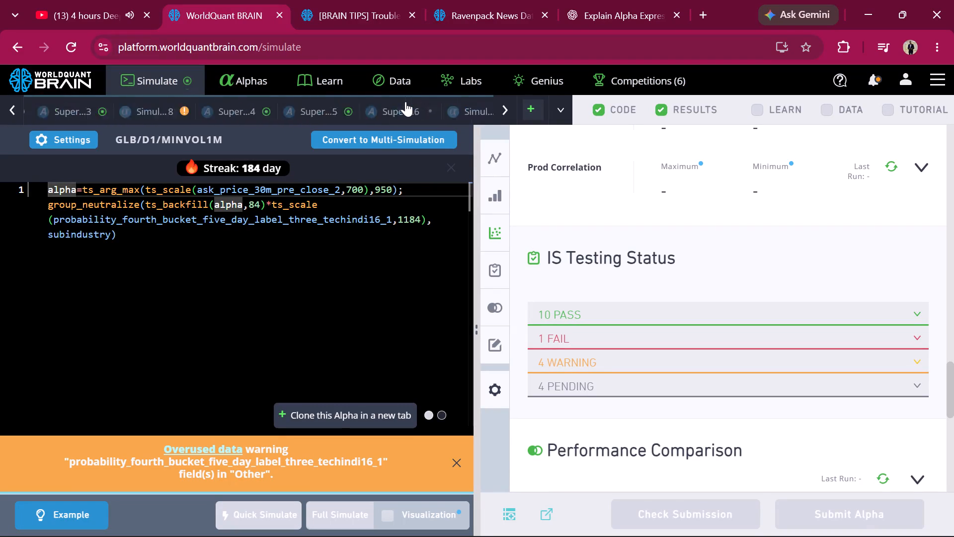
Switch to the YouTube worship music mix, rewind it to 1:55:40 and resume playback.
click(321, 8)
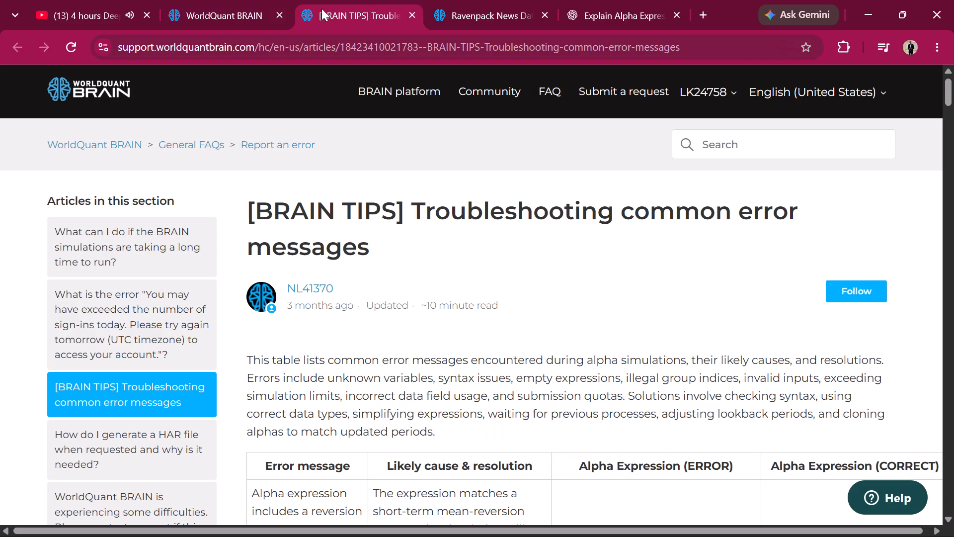
click(84, 1)
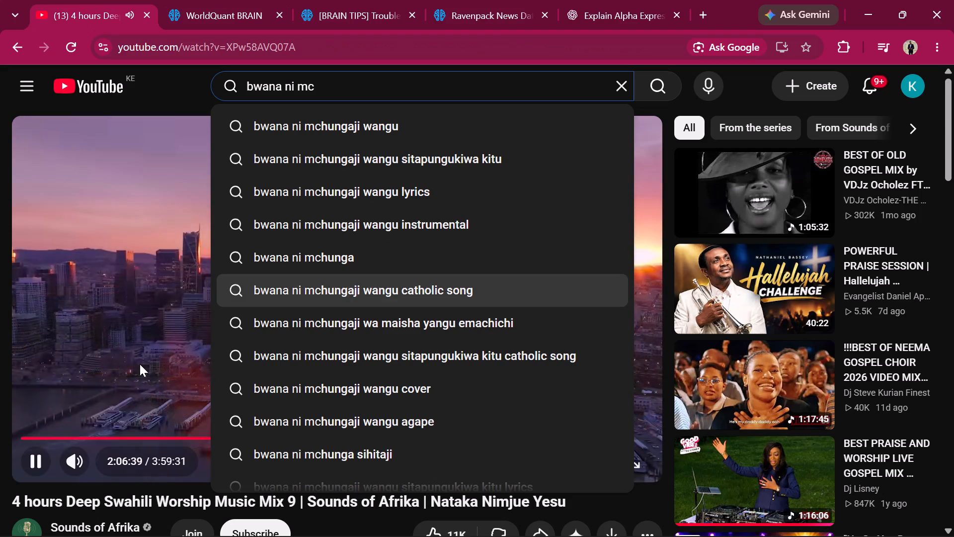
click(139, 365)
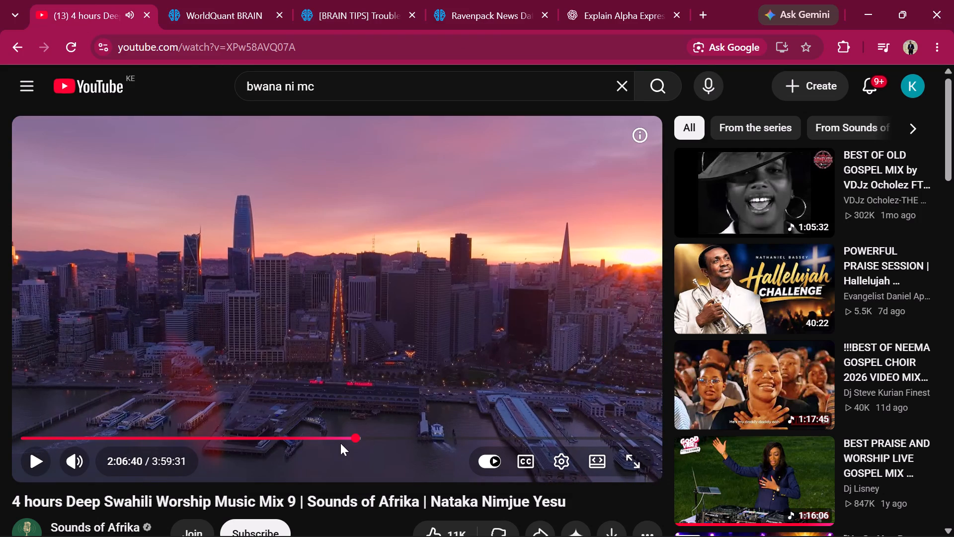
click(327, 436)
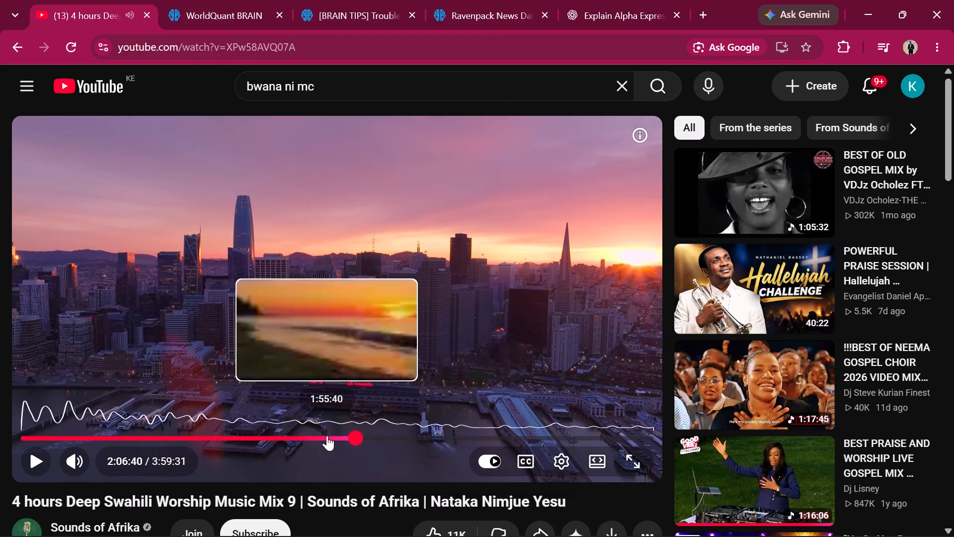
key(space)
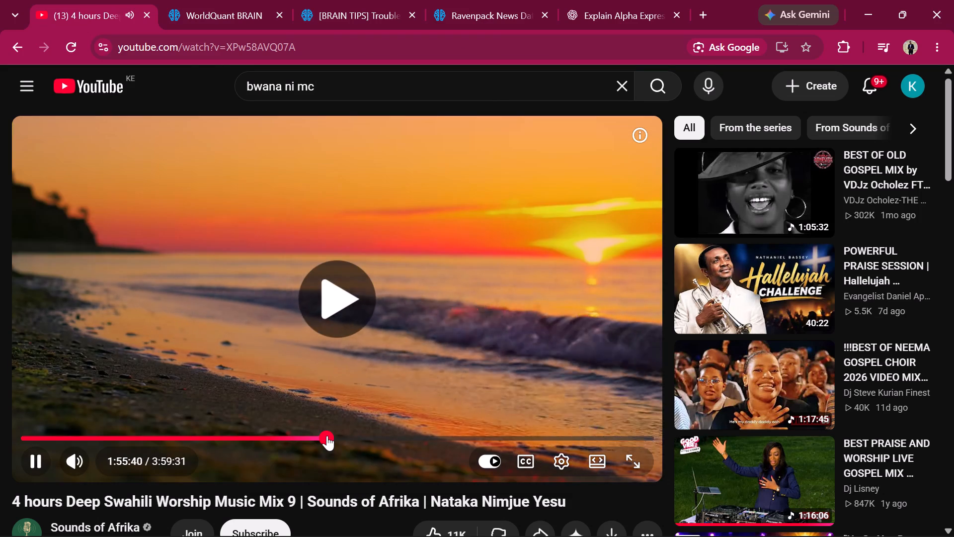